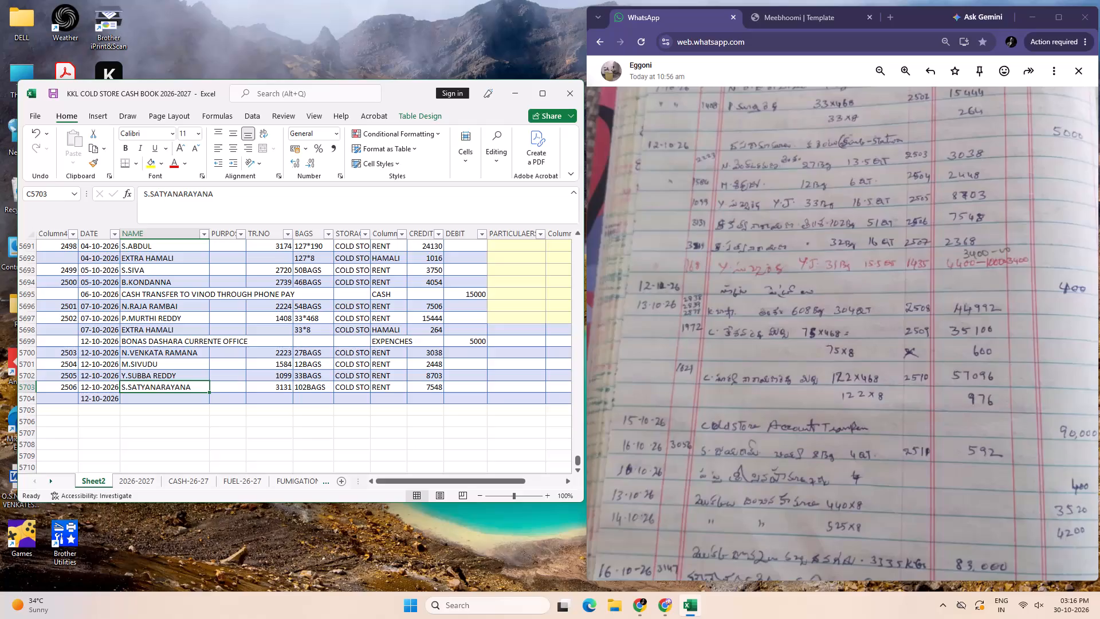
# In row 5704, copy the customer name from the row above and enter 3213 as the TR.NO.
pyautogui.click(137, 400)
pyautogui.hotkey('ctrl', 'd')
pyautogui.press('Tab')
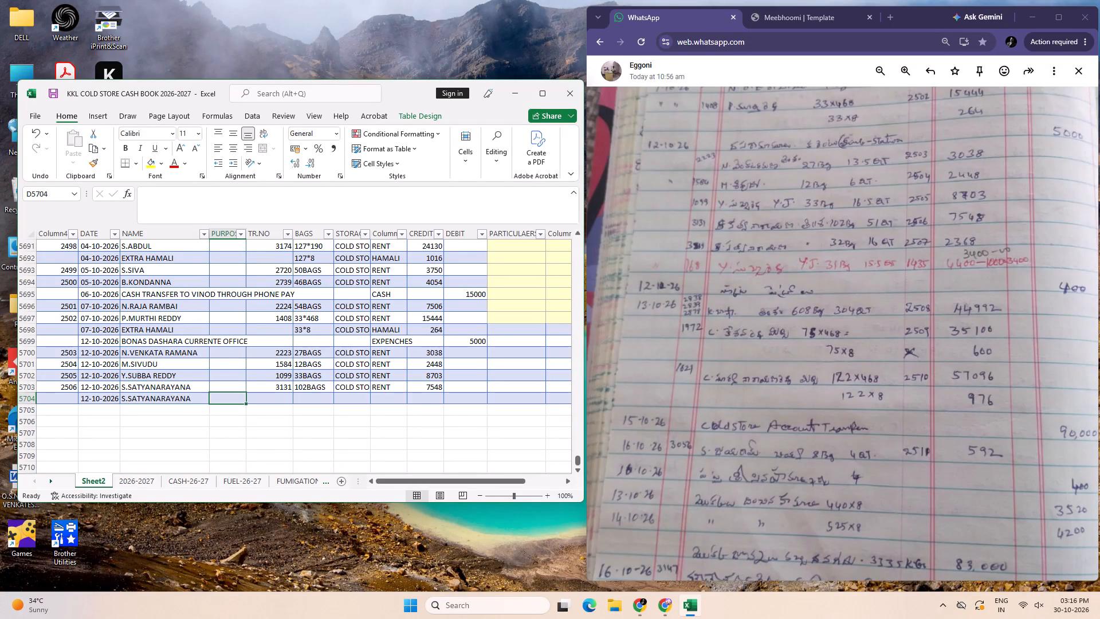
pyautogui.press('Tab')
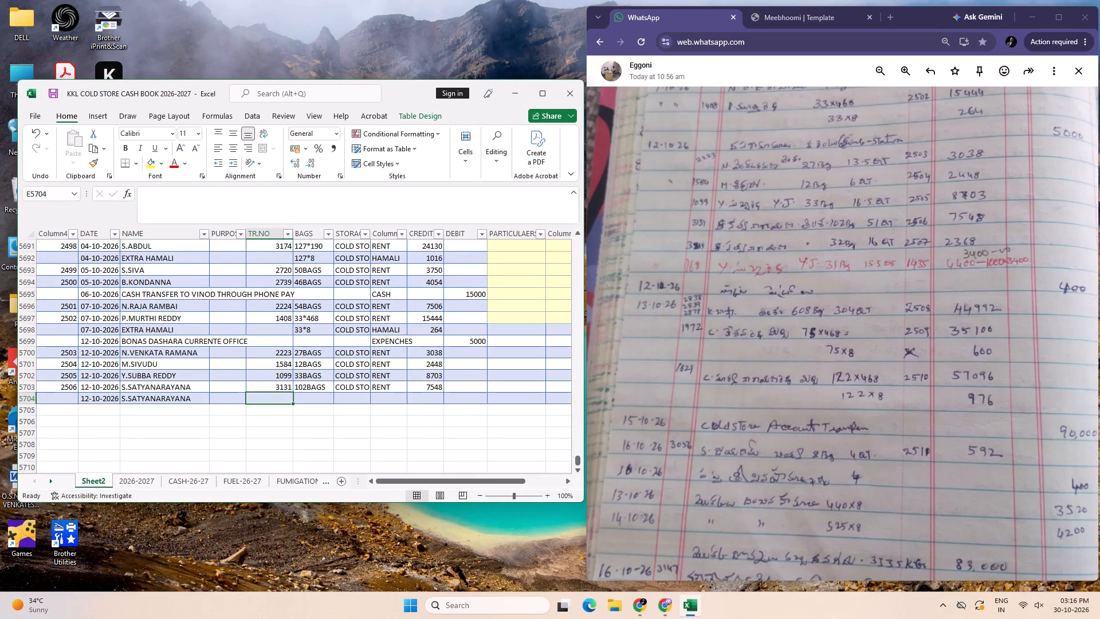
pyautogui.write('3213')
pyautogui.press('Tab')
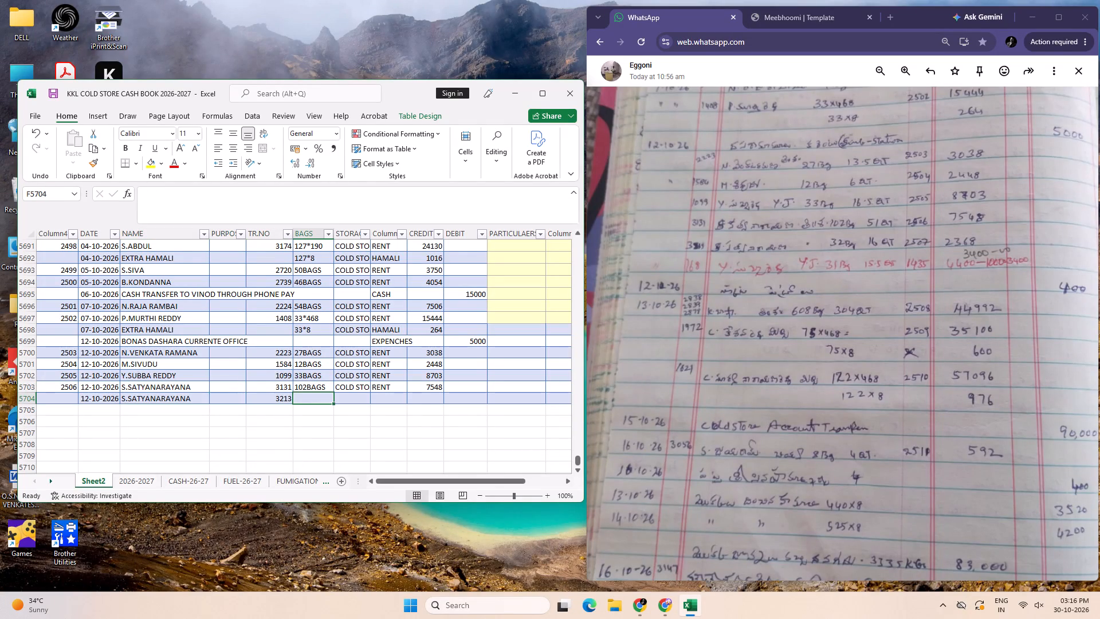
# Complete row 5704 with 32BAGS, the storage and RENT entries copied from above, and credit 2368, and save the workbook.
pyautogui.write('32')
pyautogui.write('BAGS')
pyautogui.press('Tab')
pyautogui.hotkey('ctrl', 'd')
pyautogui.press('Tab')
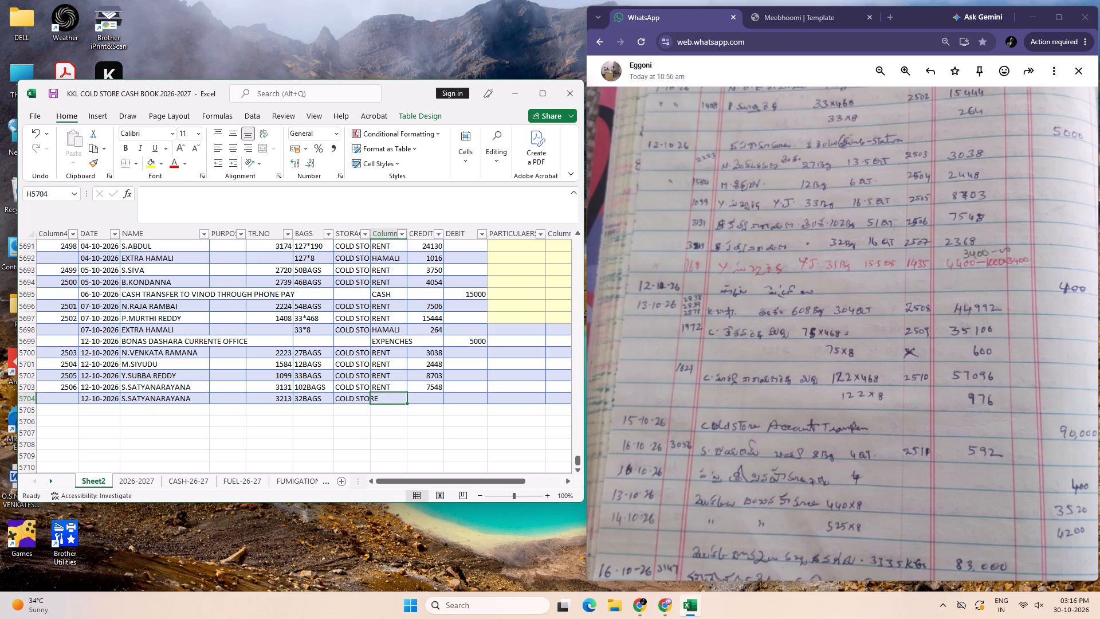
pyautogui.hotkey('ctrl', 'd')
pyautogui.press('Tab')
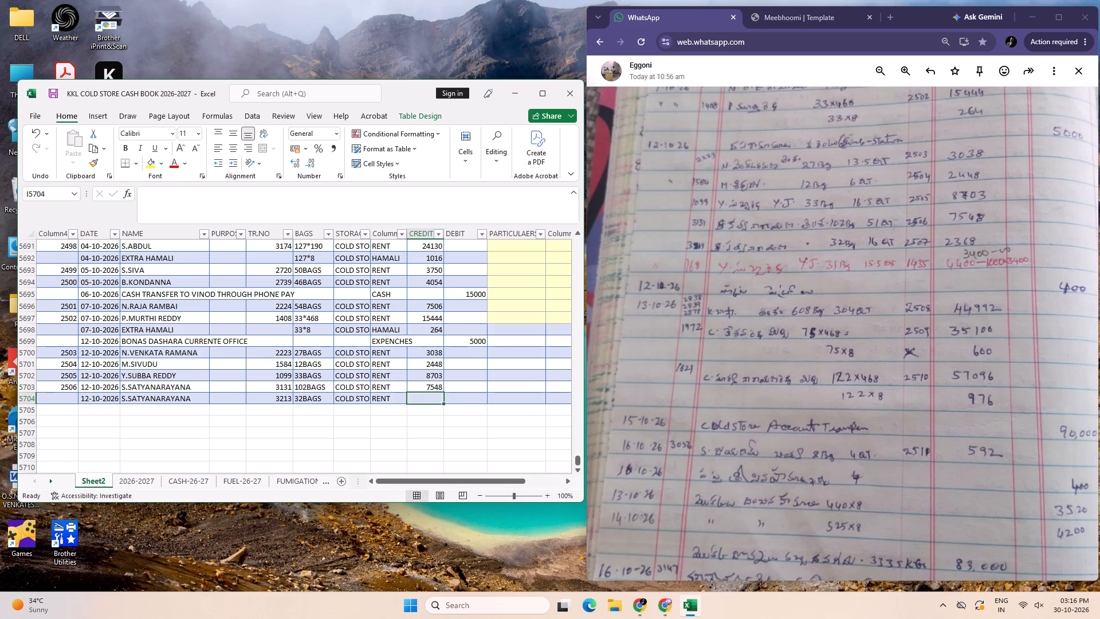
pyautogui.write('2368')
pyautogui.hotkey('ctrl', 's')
# Extend the cash book table with a new blank row 5705 below the last entry.
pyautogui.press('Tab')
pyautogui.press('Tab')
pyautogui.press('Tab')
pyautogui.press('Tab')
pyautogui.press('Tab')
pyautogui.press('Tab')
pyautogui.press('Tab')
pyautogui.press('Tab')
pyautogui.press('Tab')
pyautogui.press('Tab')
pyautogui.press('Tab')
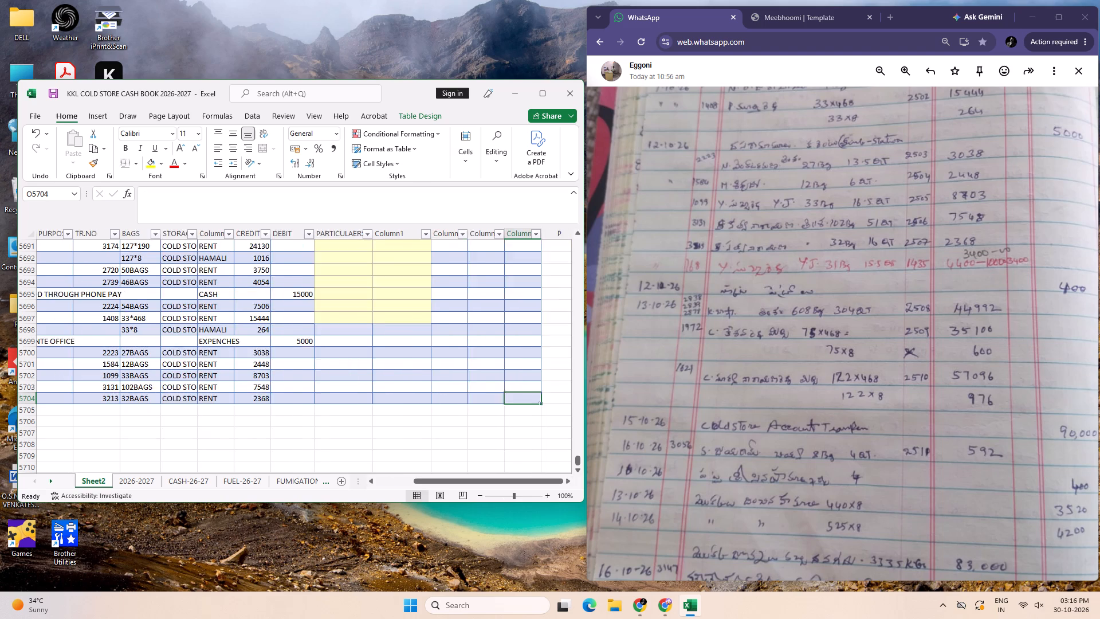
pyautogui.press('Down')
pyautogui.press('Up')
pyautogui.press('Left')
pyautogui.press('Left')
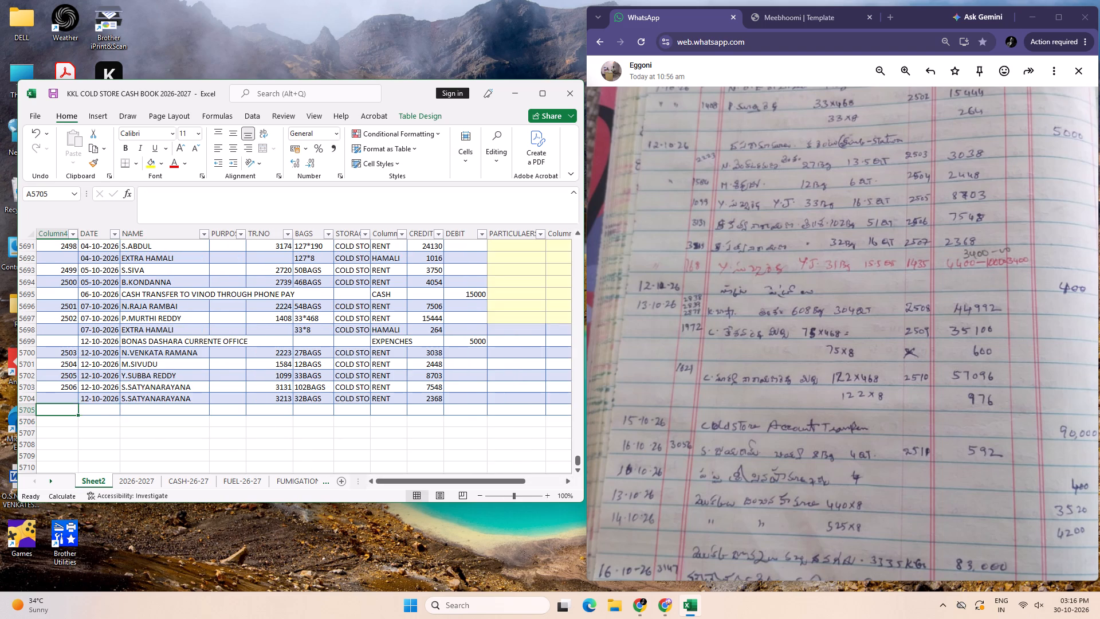
# Enter receipt number 2507 in the first column of row 5704 and save the workbook.
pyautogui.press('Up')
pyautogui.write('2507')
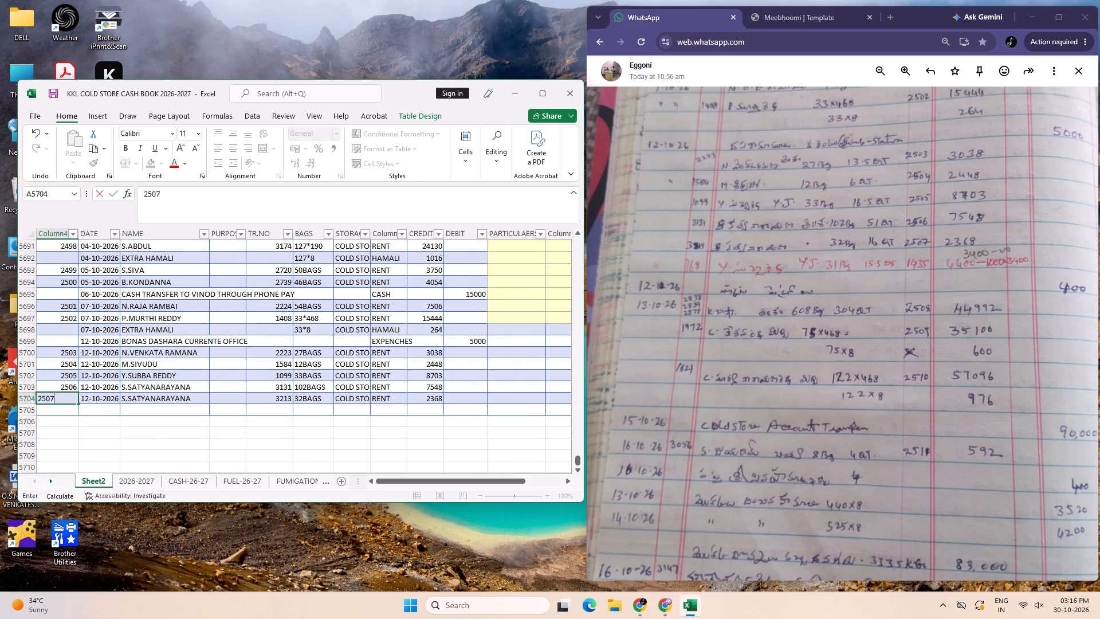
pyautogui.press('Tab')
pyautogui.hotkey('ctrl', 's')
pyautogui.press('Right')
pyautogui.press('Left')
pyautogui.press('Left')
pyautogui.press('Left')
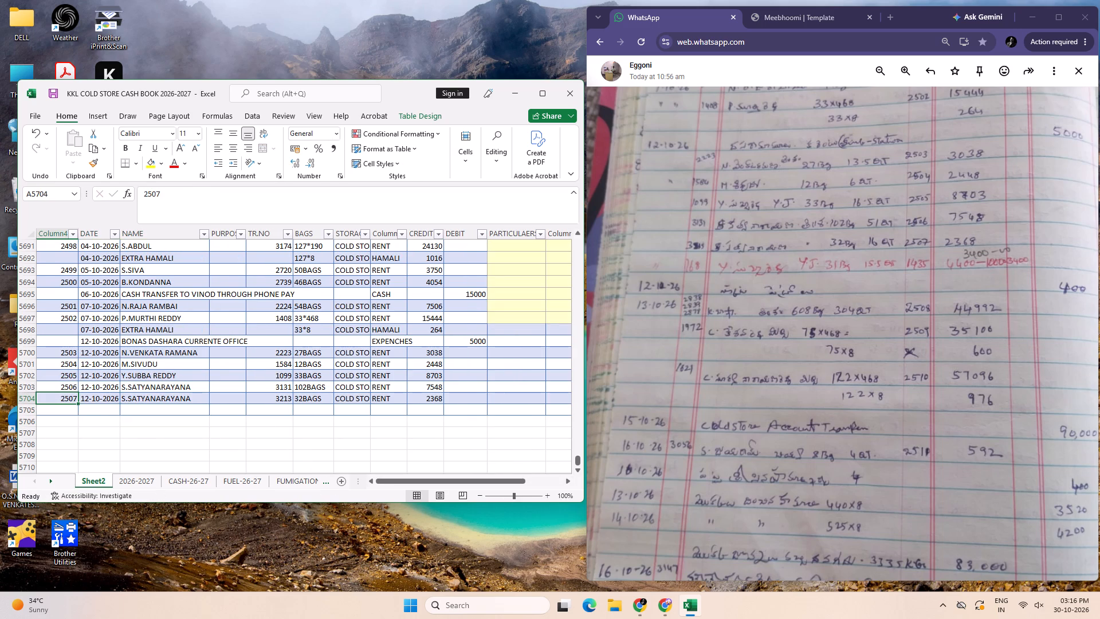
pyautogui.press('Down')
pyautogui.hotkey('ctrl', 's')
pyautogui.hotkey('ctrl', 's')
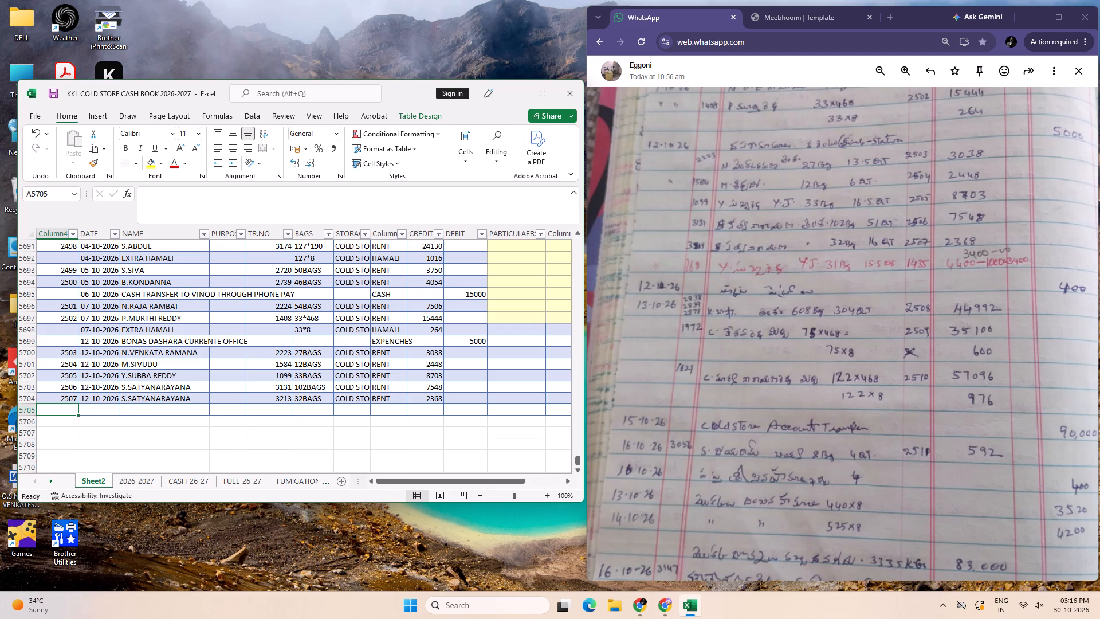
# Begin row 5705 with 01.23 in Column4, the date from the row above, the customer name used in row 5702, and TR.NO 168.
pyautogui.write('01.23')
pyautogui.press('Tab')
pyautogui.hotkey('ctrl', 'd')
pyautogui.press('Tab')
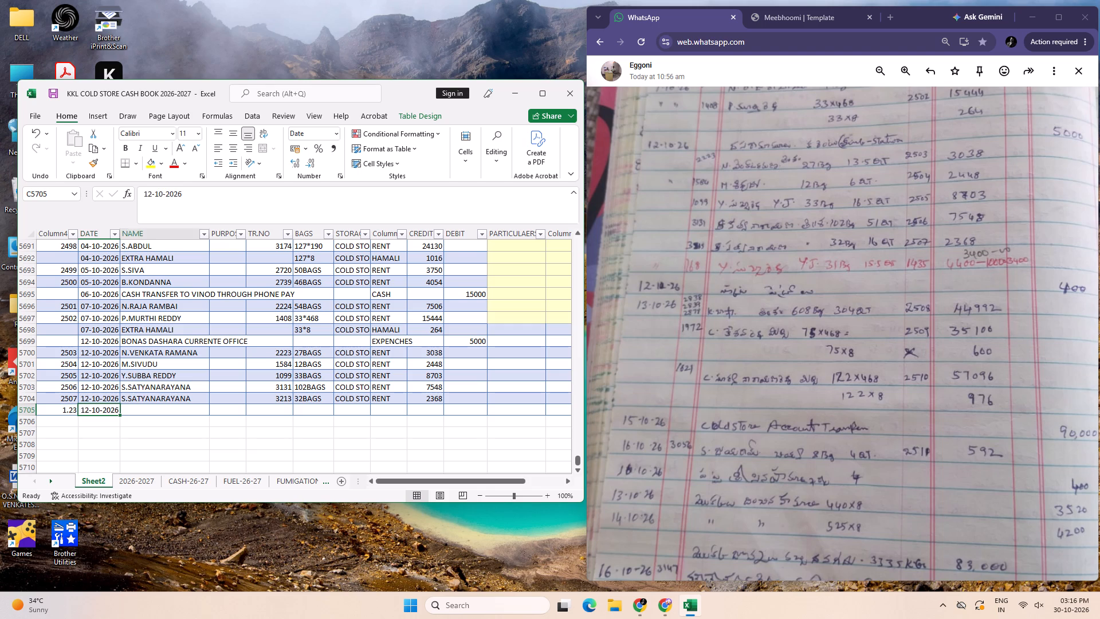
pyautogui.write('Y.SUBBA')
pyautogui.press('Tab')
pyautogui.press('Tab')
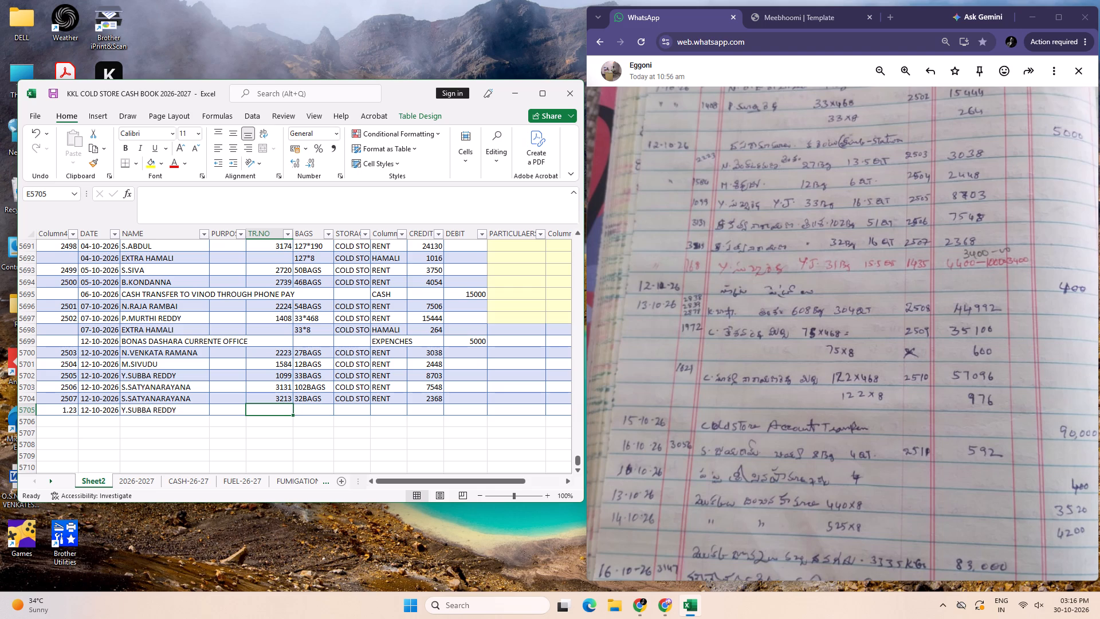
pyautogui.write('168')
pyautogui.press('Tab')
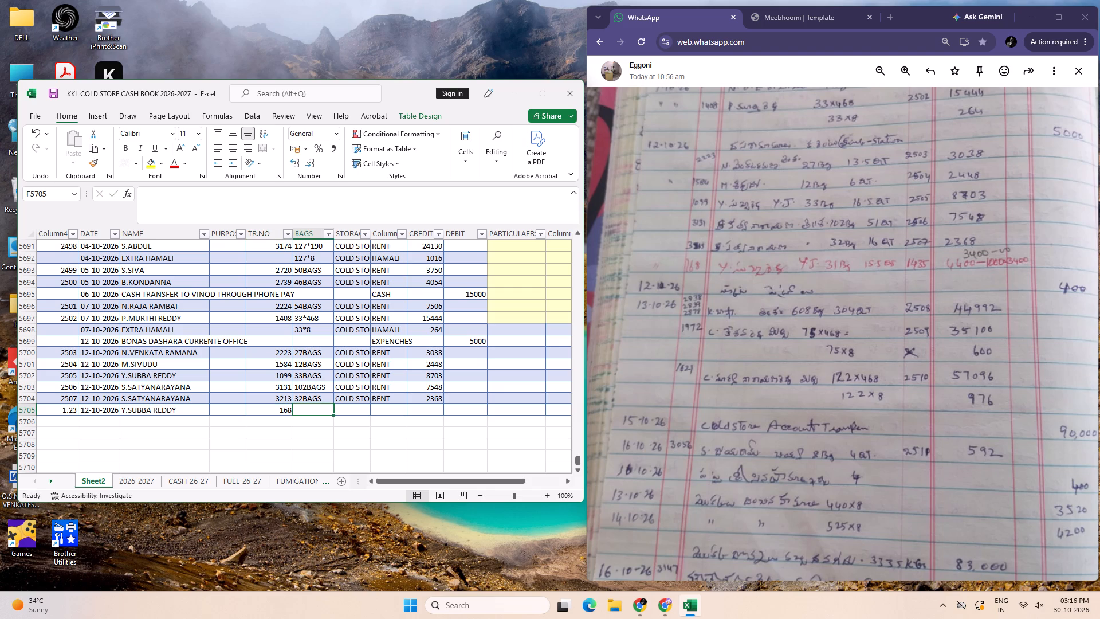
# Continue row 5705 with 31BAGS in the BAGS column, SAPU in the storage column, and RENT in the column after it.
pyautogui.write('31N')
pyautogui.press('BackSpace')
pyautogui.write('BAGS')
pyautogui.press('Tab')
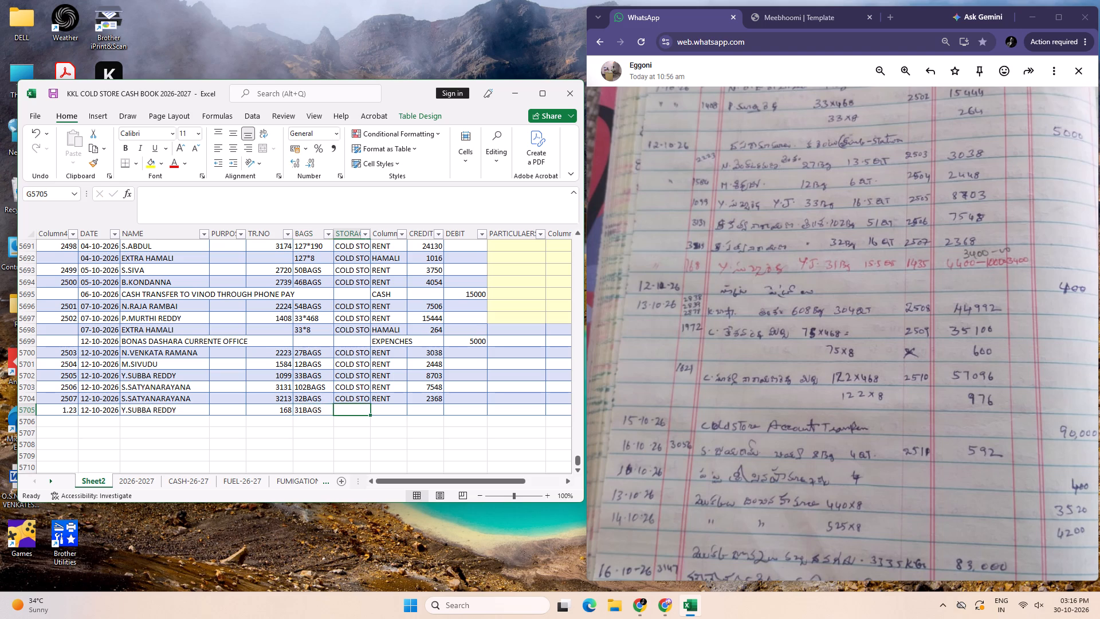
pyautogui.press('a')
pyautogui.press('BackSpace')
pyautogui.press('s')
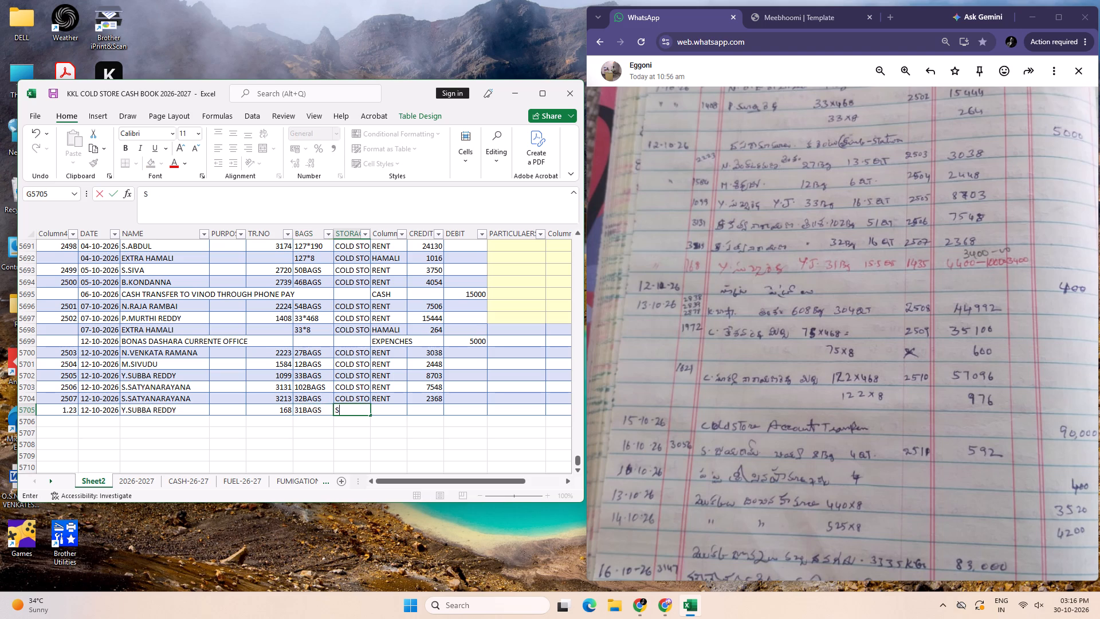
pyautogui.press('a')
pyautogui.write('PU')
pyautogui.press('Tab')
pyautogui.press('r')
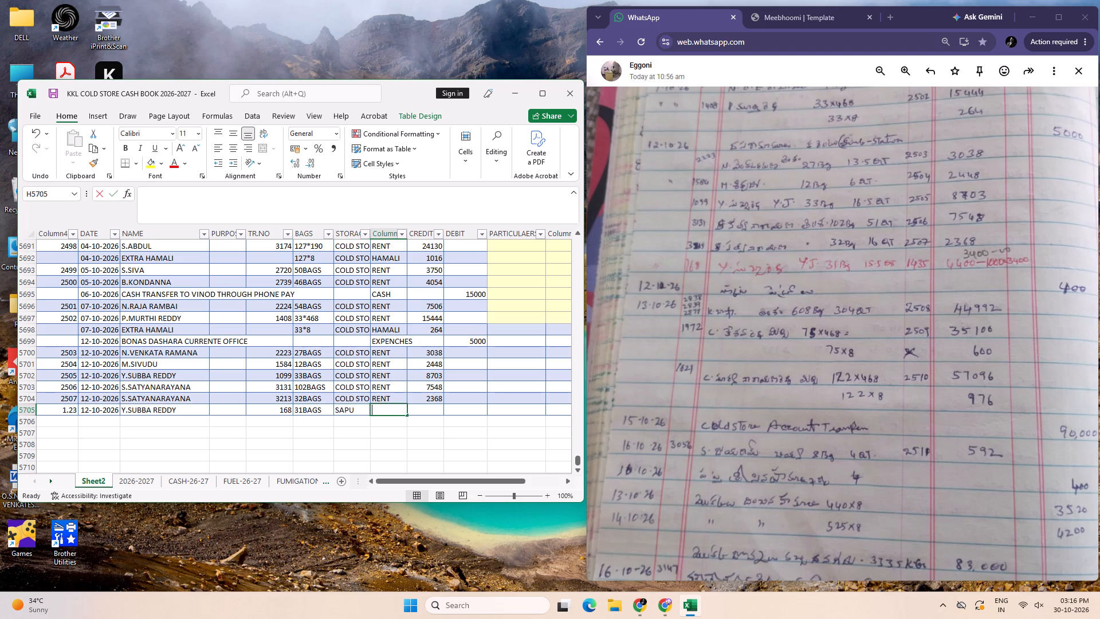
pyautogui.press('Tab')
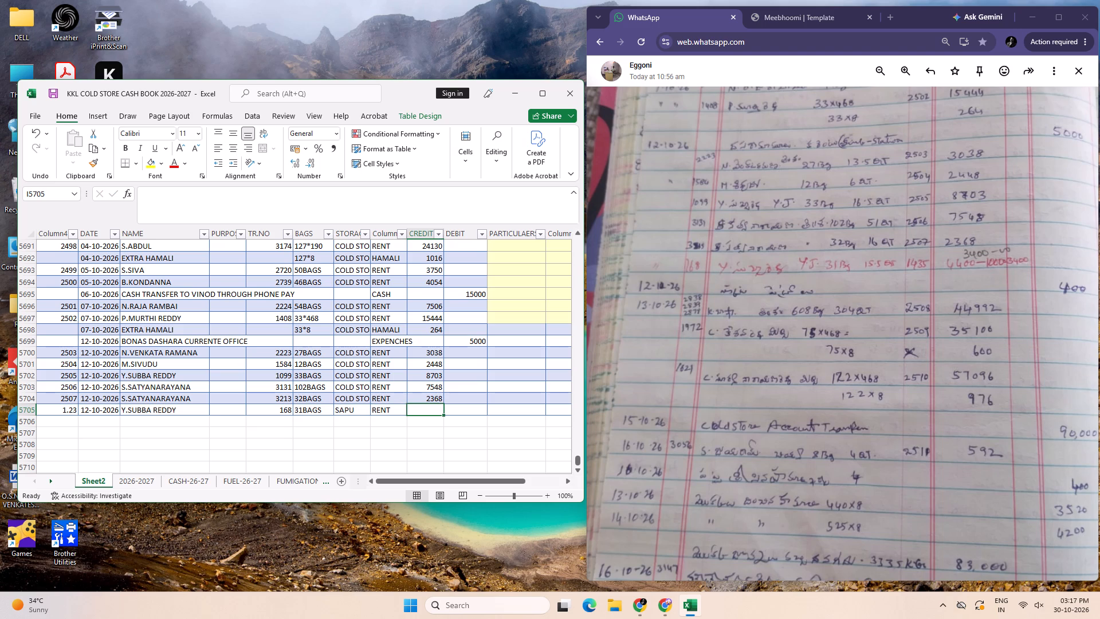
# Enter a credit of 3400 in row 5705 and save the workbook.
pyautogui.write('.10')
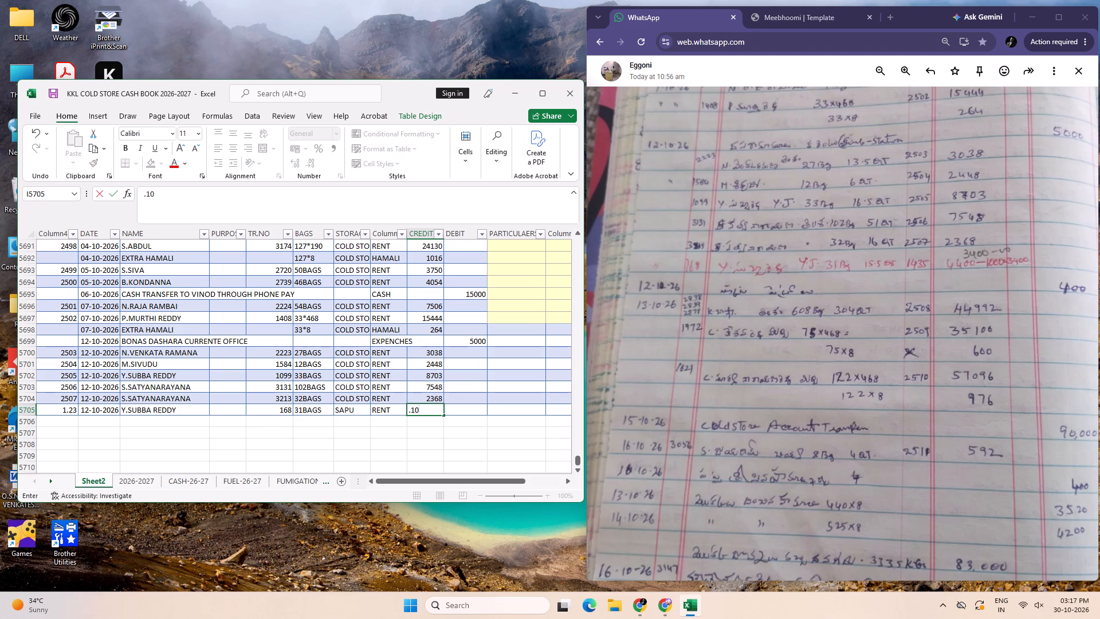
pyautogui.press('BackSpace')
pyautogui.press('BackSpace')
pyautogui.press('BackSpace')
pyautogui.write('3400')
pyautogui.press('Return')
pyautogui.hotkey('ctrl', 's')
# Replace the Column4 entry of row 5705 with the receipt number from the handwritten ledger, beginning with 143.
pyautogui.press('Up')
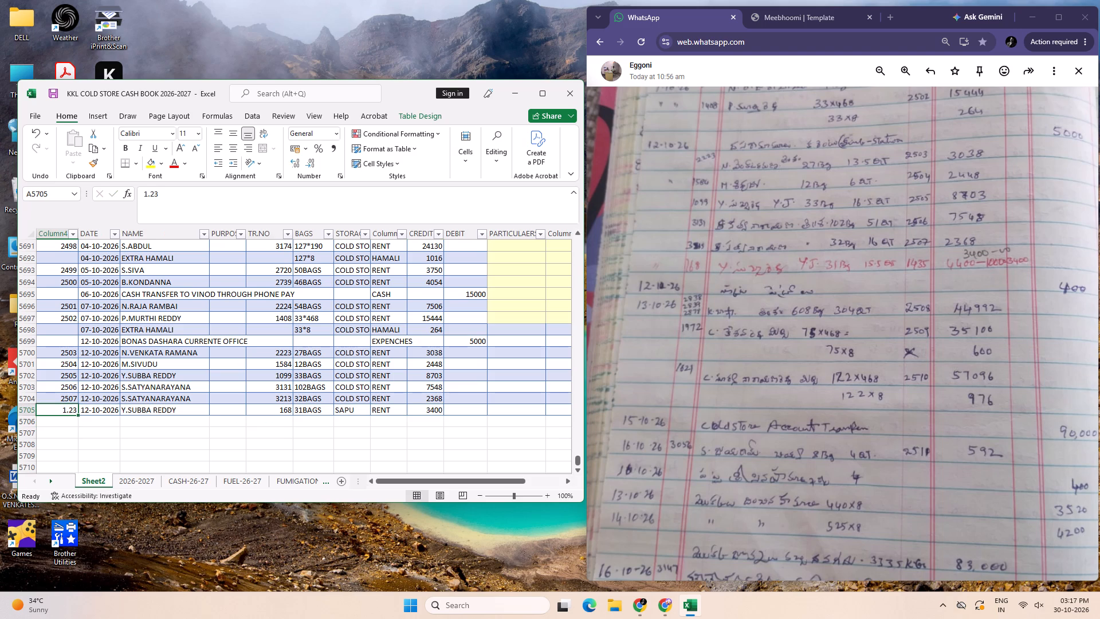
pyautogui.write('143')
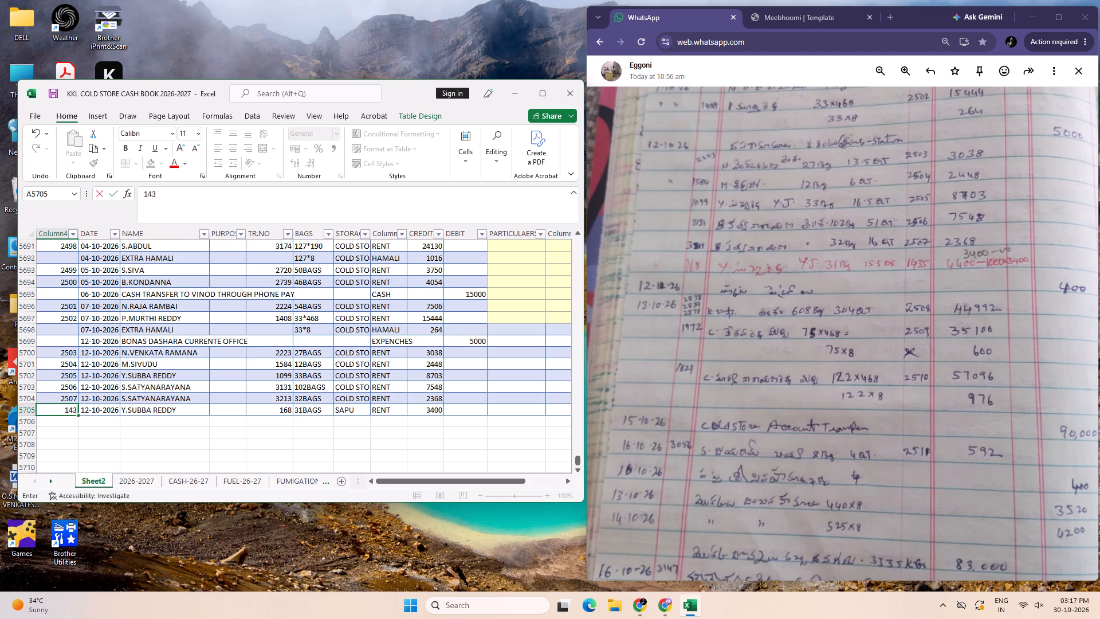
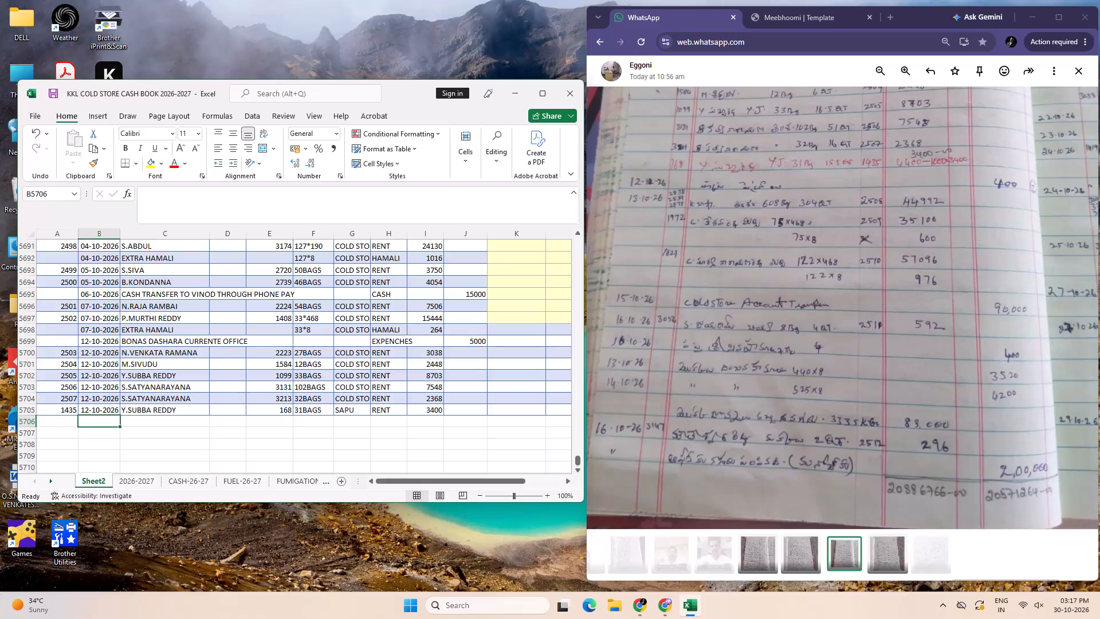
# Begin row 5706 below the last entry with the date 12-10-26 and the name SCUTY PETROL.
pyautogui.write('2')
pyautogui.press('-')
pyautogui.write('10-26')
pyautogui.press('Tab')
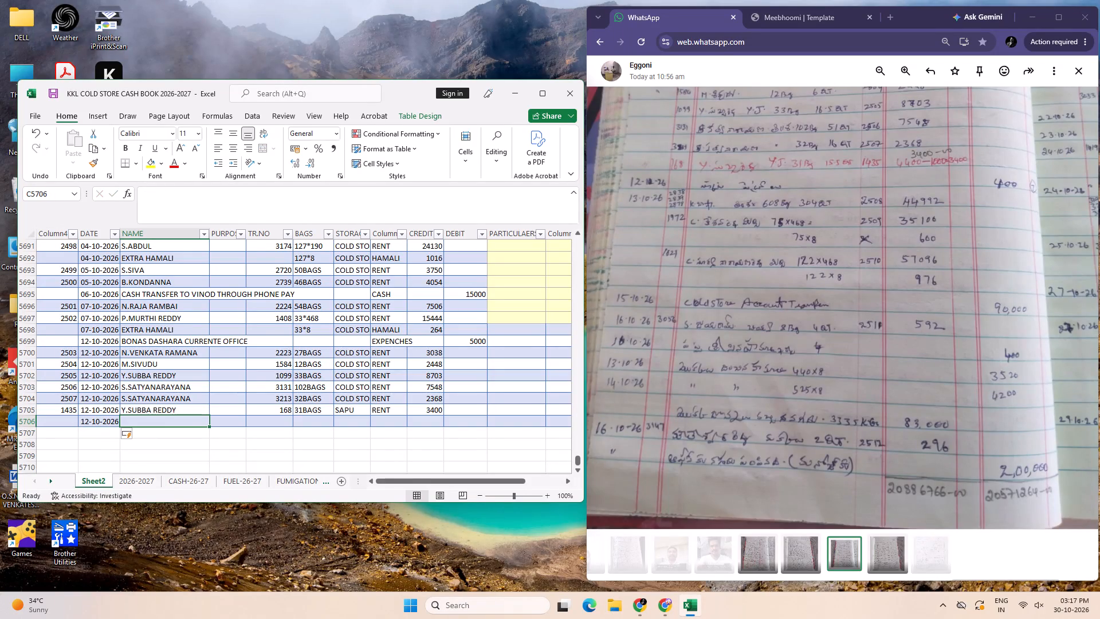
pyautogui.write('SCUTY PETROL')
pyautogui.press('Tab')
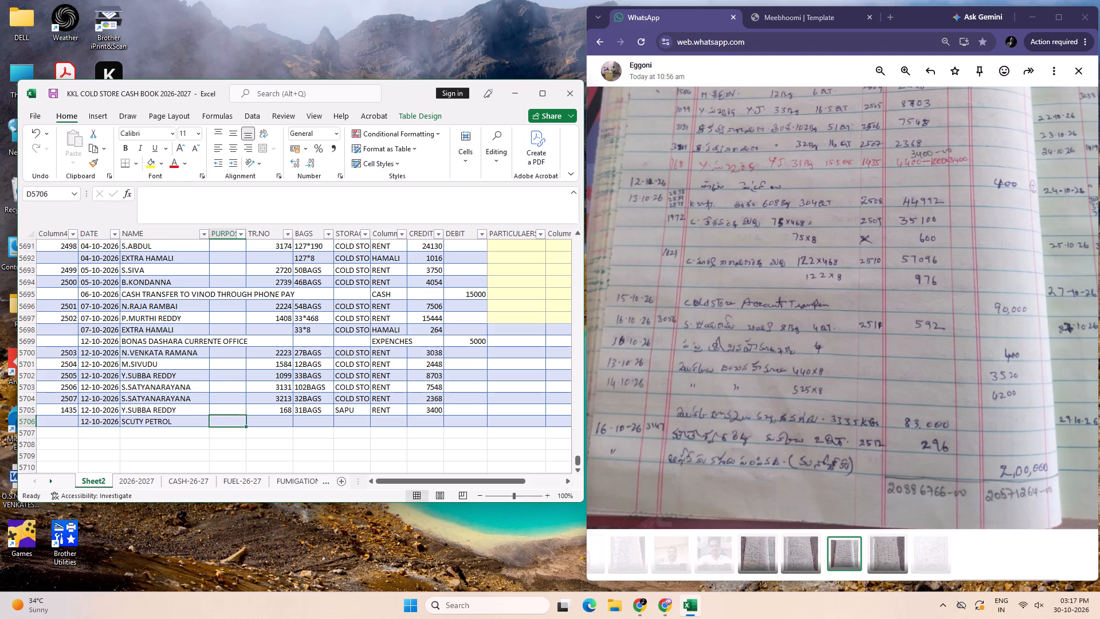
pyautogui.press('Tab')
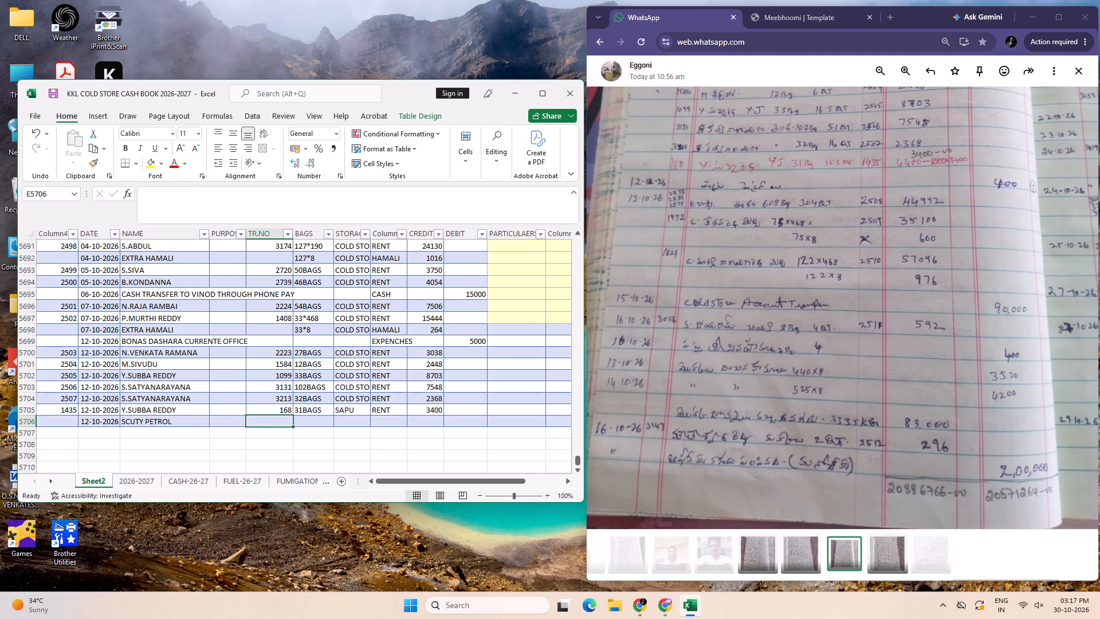
# Complete the SCUTY PETROL entry in row 5706 with category PETROL and debit 400.
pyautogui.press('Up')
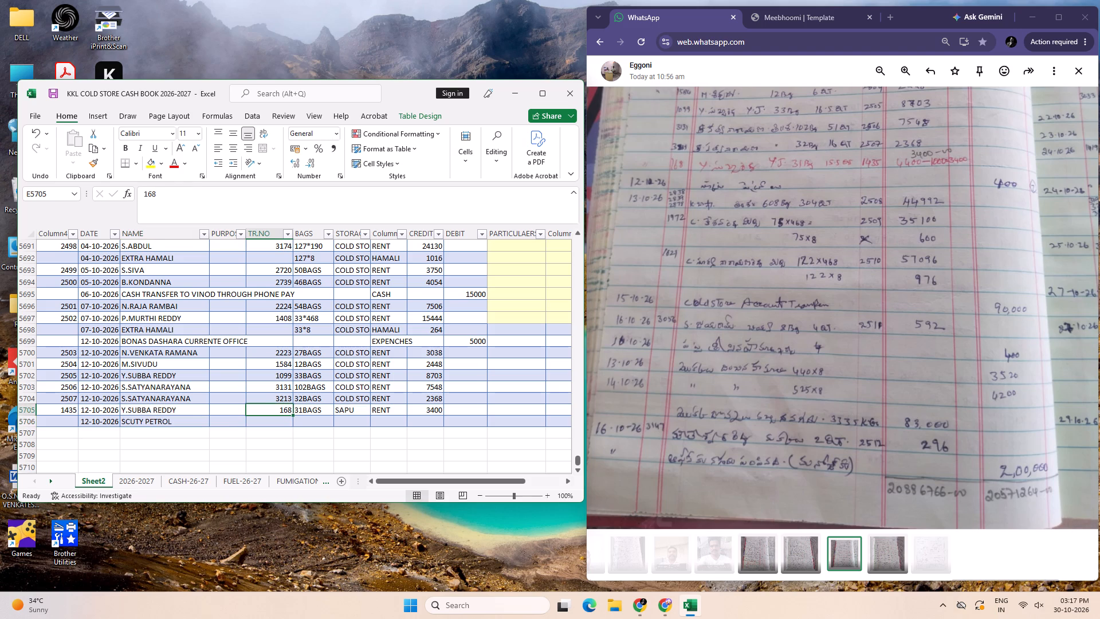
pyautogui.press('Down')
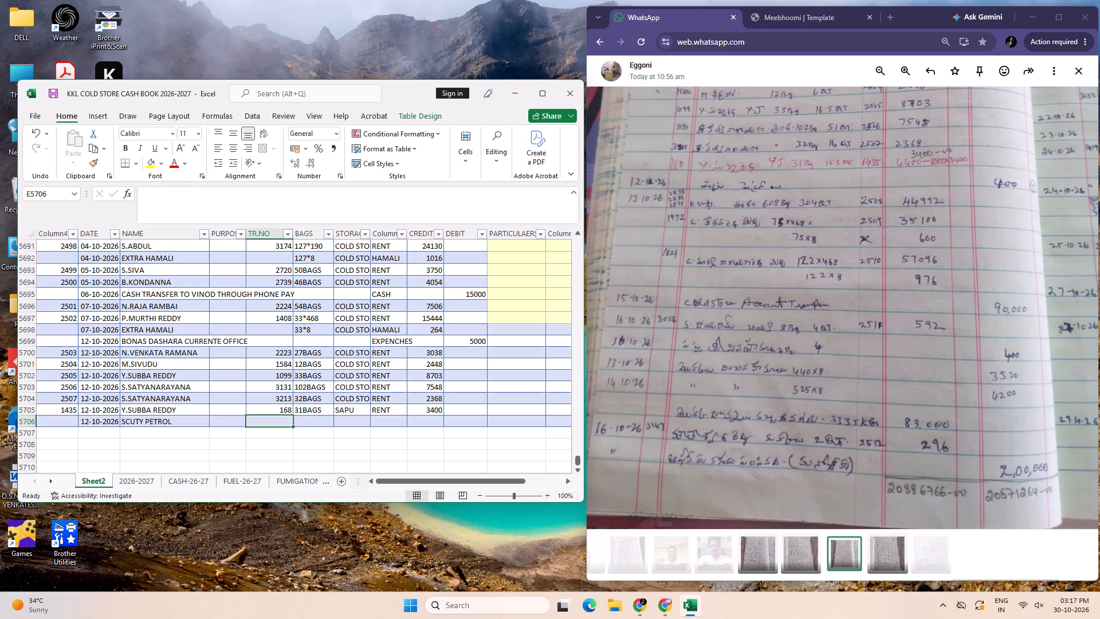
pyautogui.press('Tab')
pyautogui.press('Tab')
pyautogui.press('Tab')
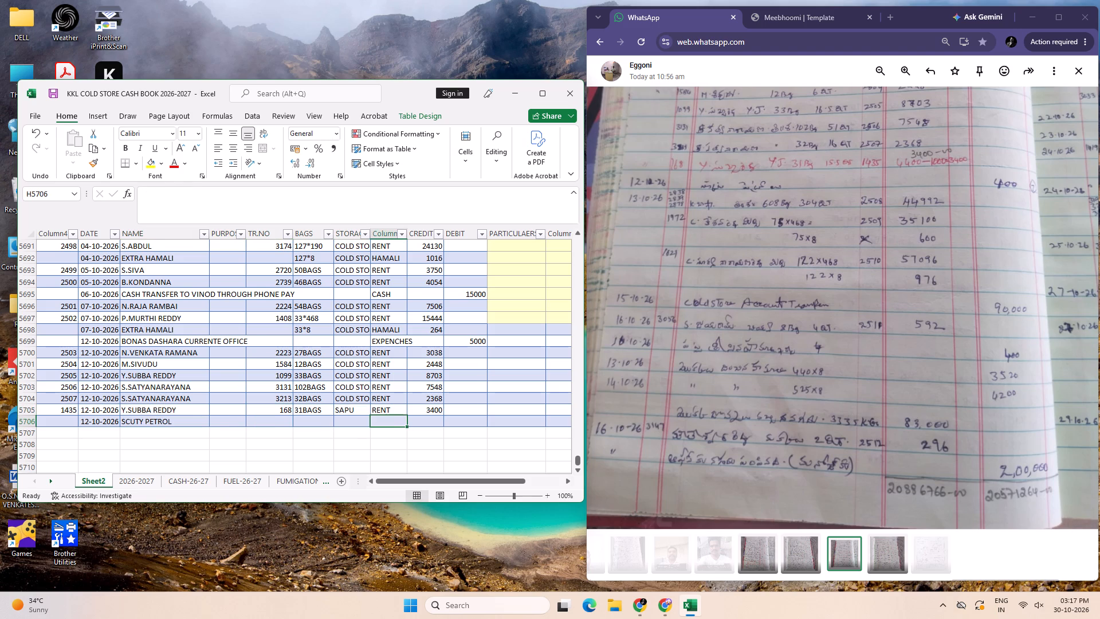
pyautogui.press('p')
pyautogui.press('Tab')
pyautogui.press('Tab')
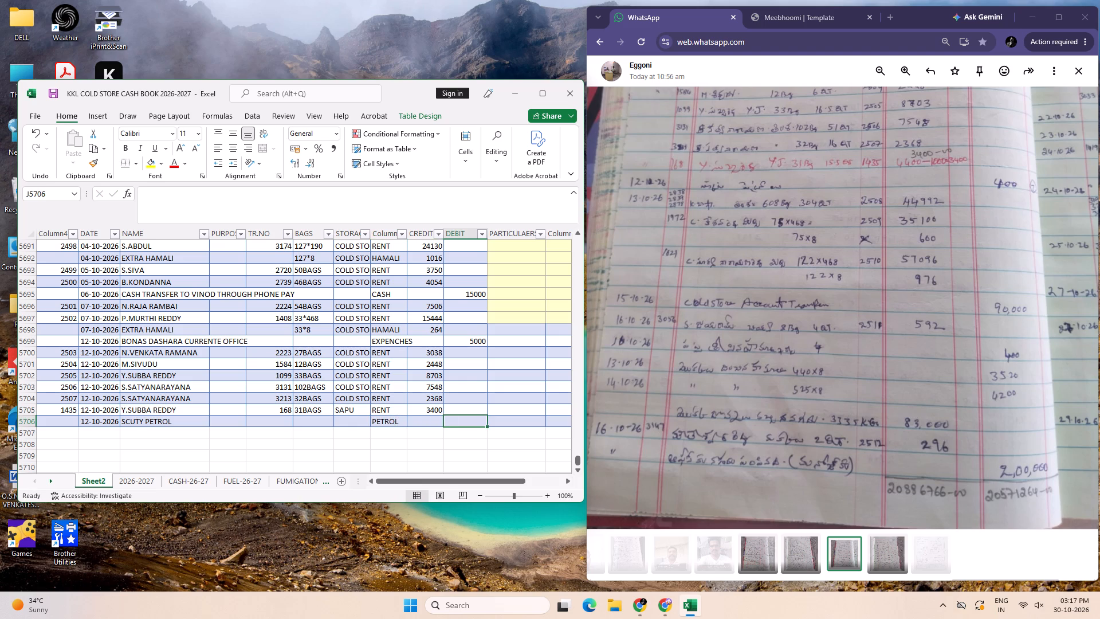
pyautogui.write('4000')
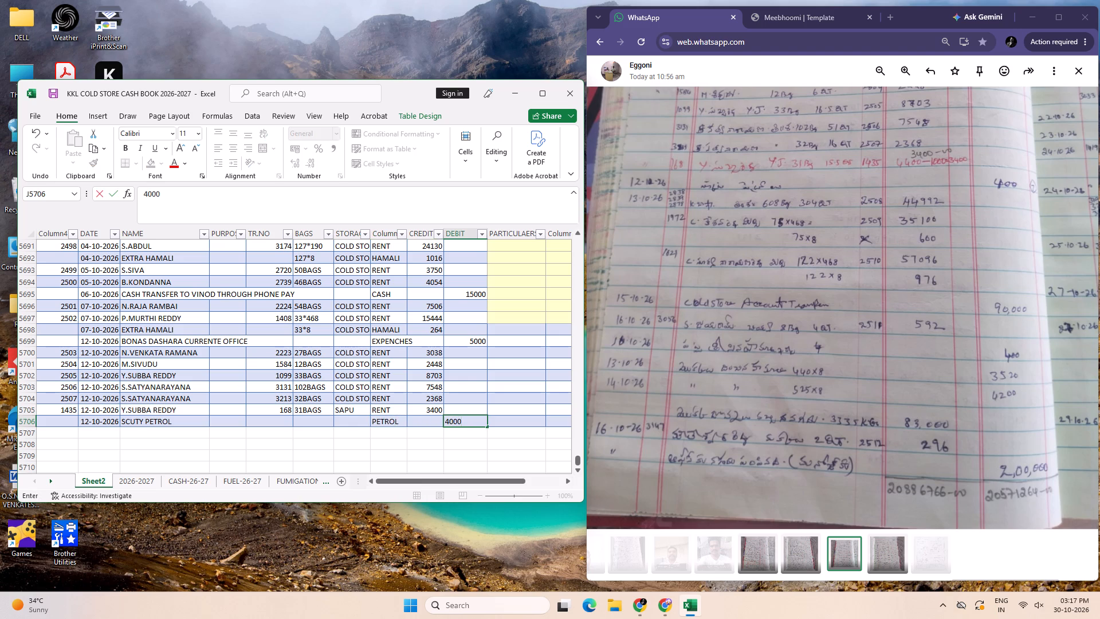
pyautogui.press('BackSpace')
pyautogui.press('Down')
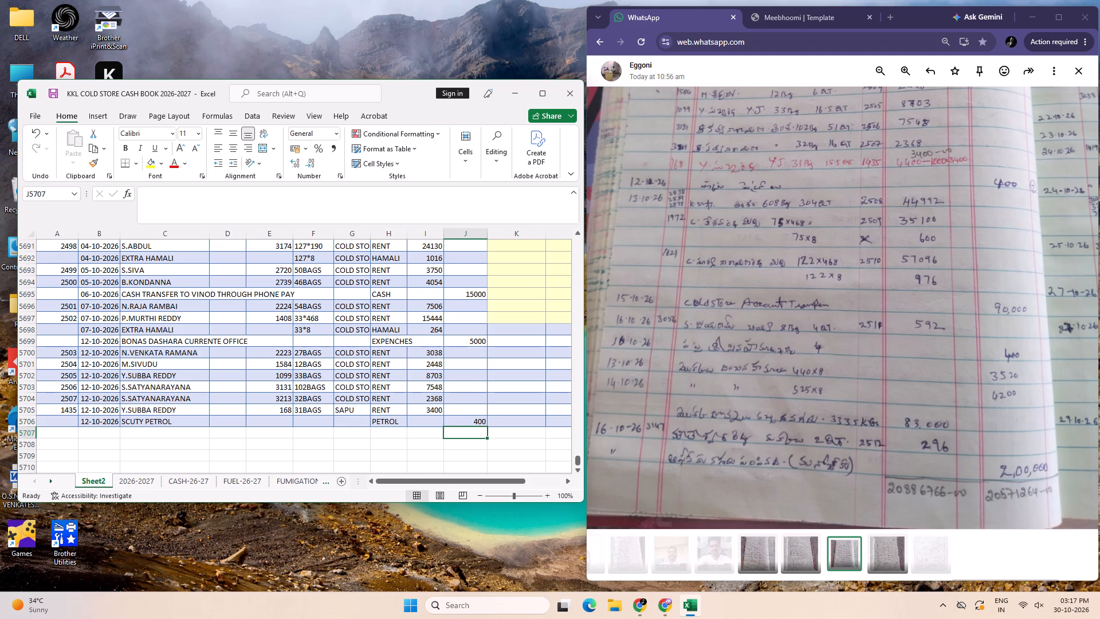
# Start row 5707 below the petrol entry with receipt number 2508 in the first column.
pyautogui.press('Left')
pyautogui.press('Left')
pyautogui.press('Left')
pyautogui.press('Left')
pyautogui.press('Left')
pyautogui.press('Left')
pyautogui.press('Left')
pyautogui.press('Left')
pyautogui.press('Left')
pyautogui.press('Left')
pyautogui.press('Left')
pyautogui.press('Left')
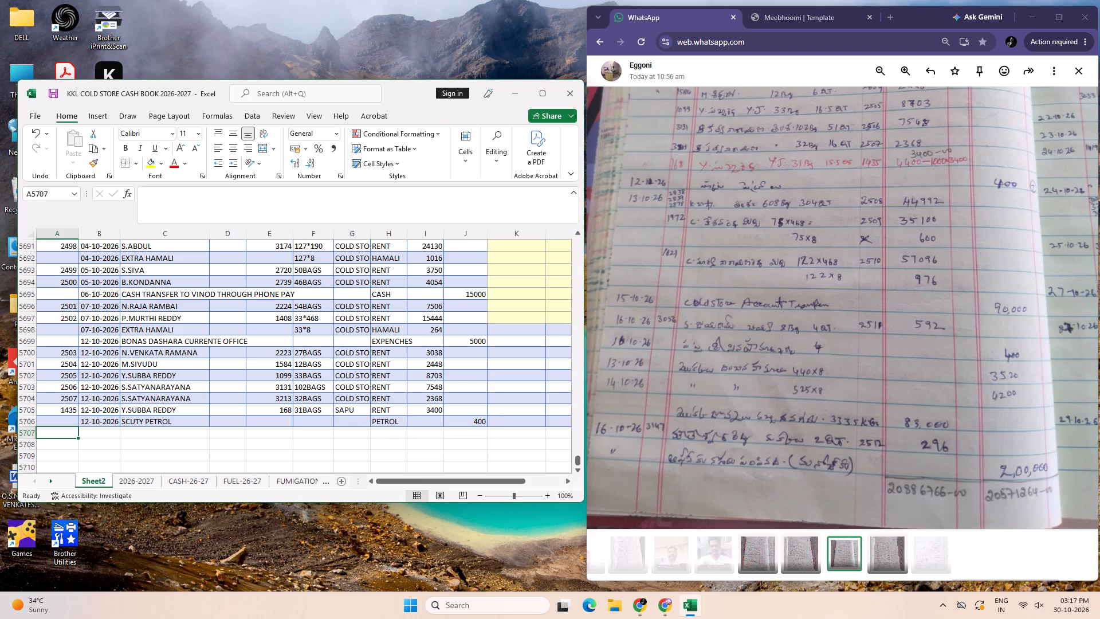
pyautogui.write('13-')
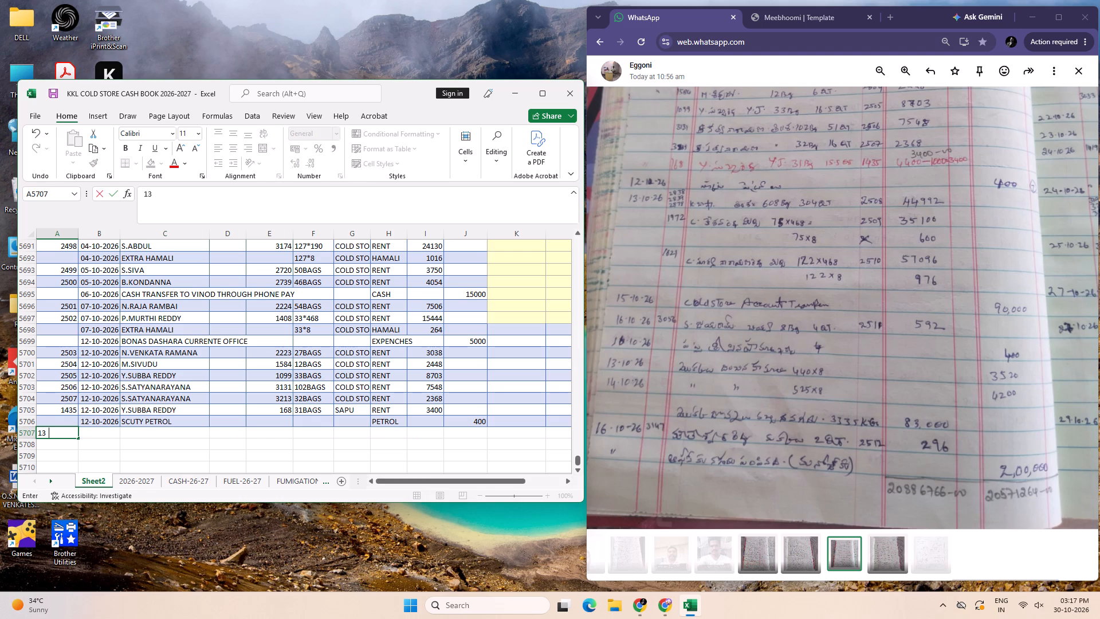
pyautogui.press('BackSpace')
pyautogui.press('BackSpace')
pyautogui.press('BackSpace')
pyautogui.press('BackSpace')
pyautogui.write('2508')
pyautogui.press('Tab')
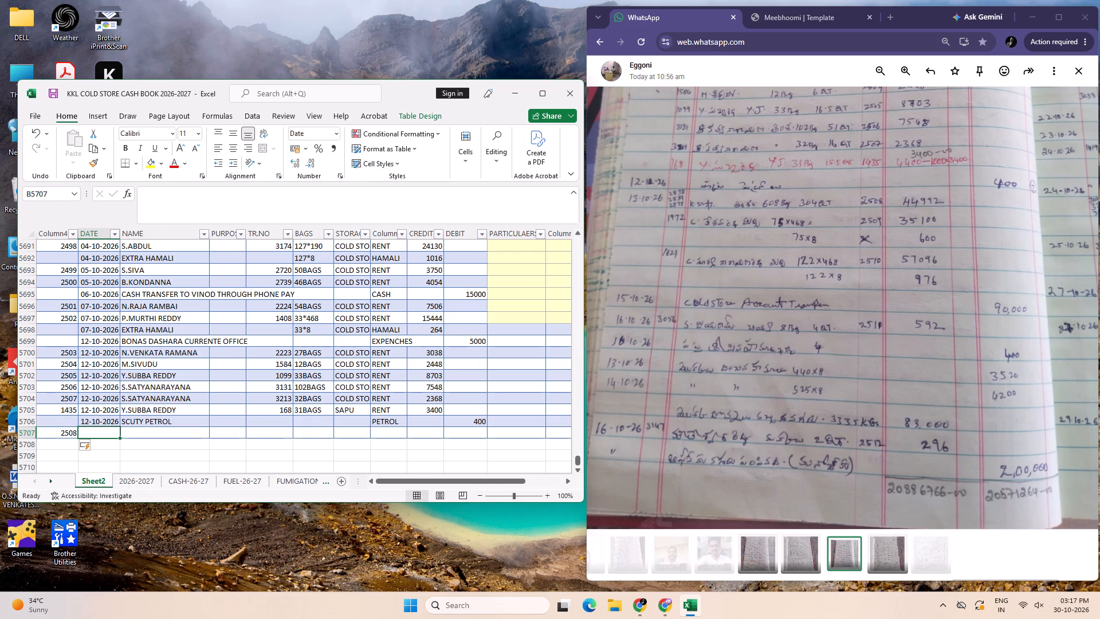
# Enter the date 13-10-26 and the ledger's customer name for receipt 2508 in row 5707.
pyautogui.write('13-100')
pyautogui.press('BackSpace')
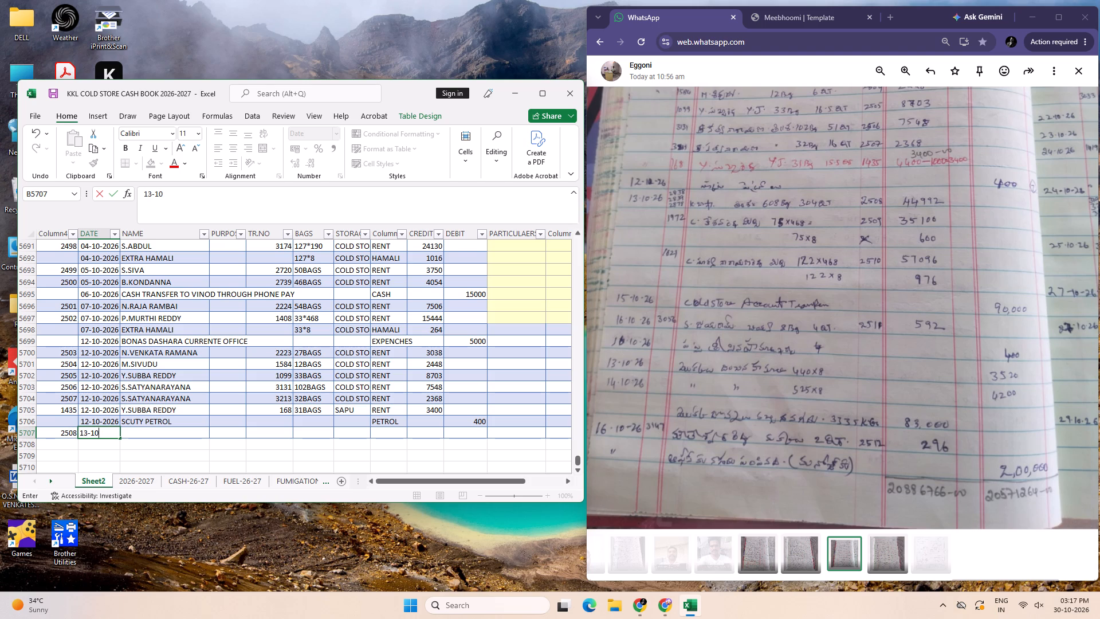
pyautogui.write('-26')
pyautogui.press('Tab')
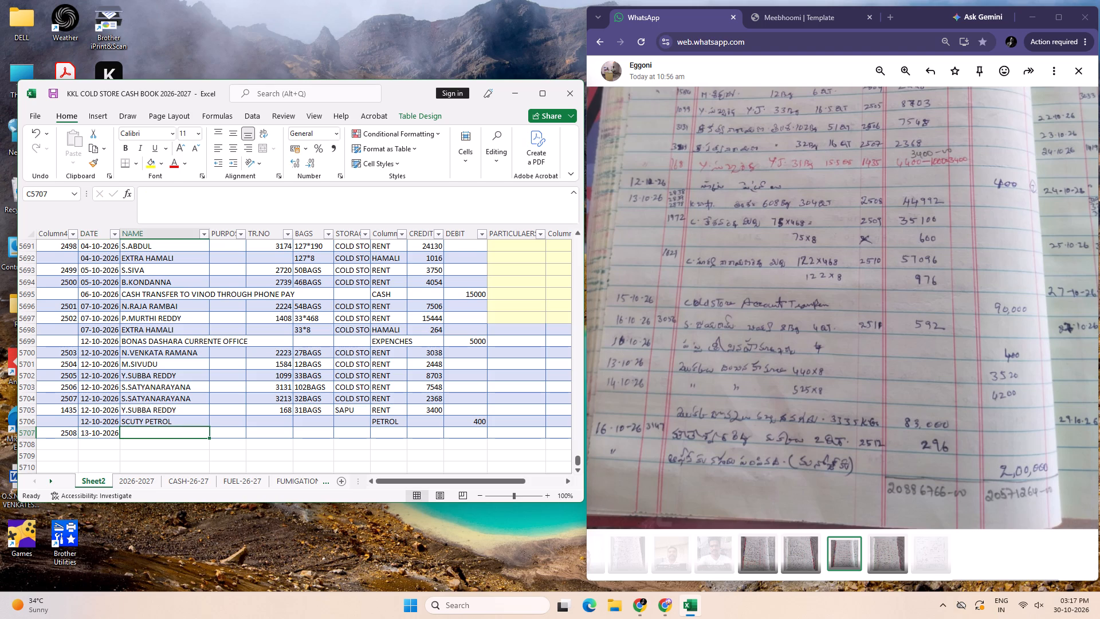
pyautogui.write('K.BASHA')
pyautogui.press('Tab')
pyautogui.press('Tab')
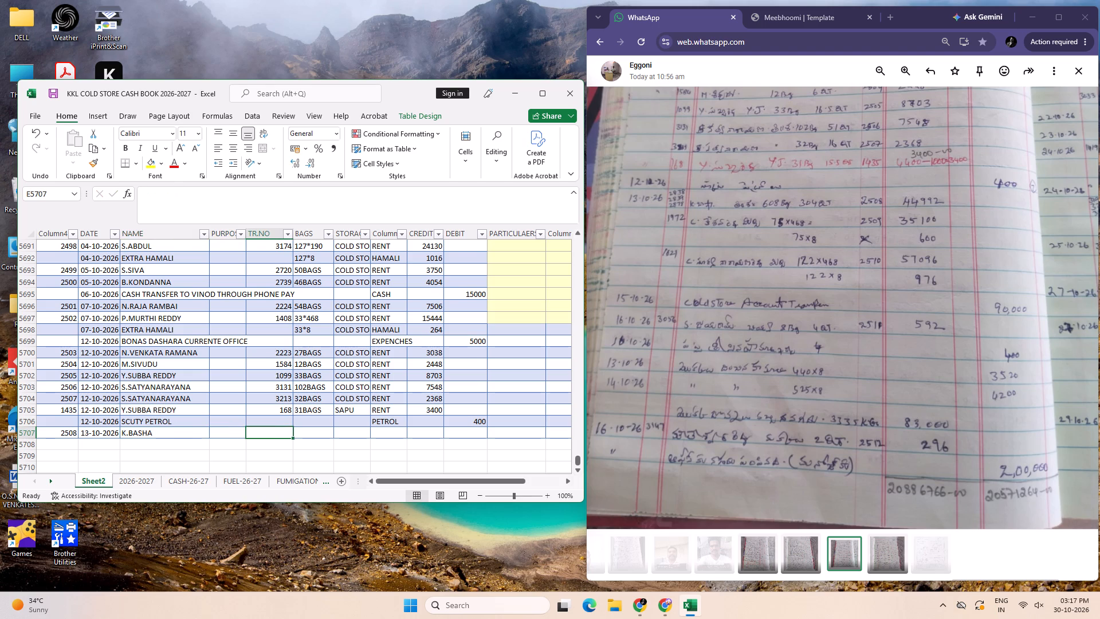
# Enter 2838, 2839, 2878 as the TR.NO values in row 5707.
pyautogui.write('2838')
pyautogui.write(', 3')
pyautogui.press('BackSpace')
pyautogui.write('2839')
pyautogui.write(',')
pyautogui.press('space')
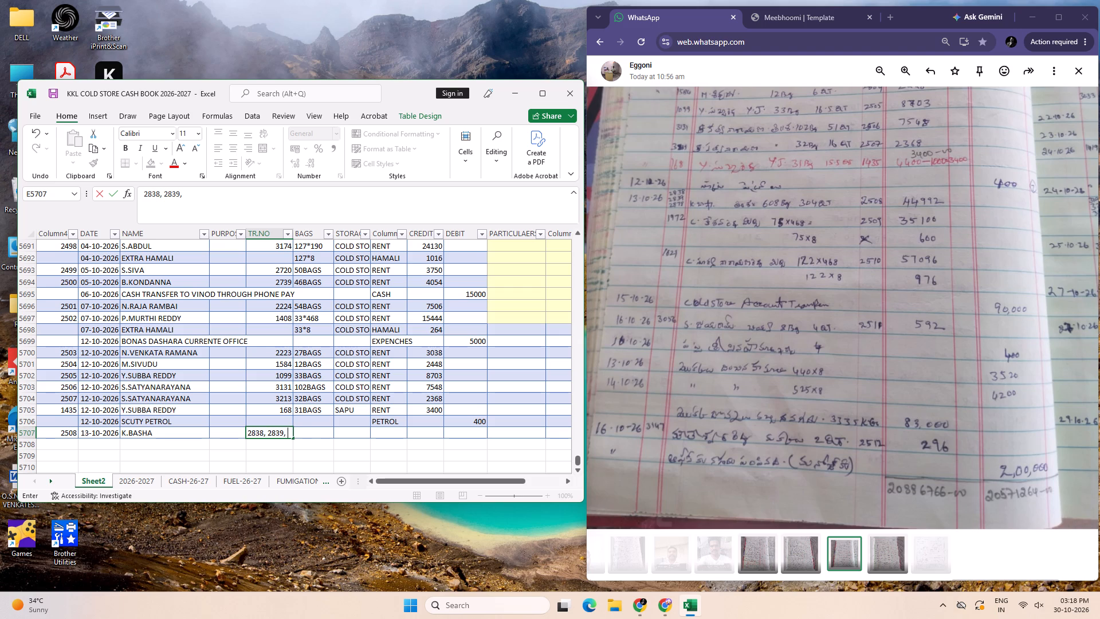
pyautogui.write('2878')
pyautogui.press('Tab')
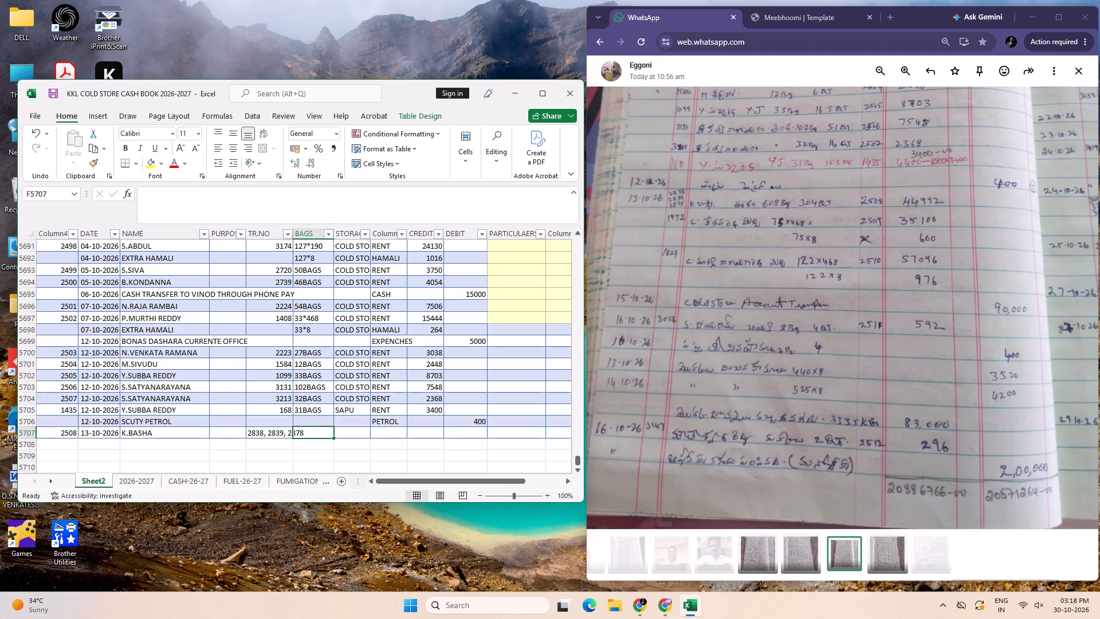
# Complete receipt 2508 in row 5707 with 608BAGS, cold store as the storage, category RENT and credit 44992.
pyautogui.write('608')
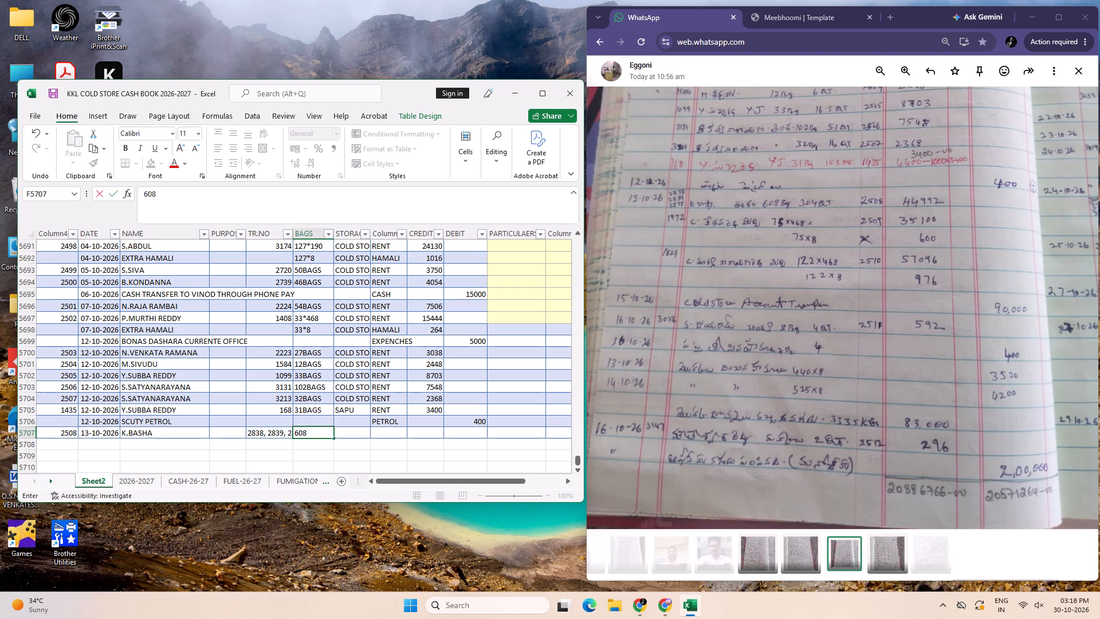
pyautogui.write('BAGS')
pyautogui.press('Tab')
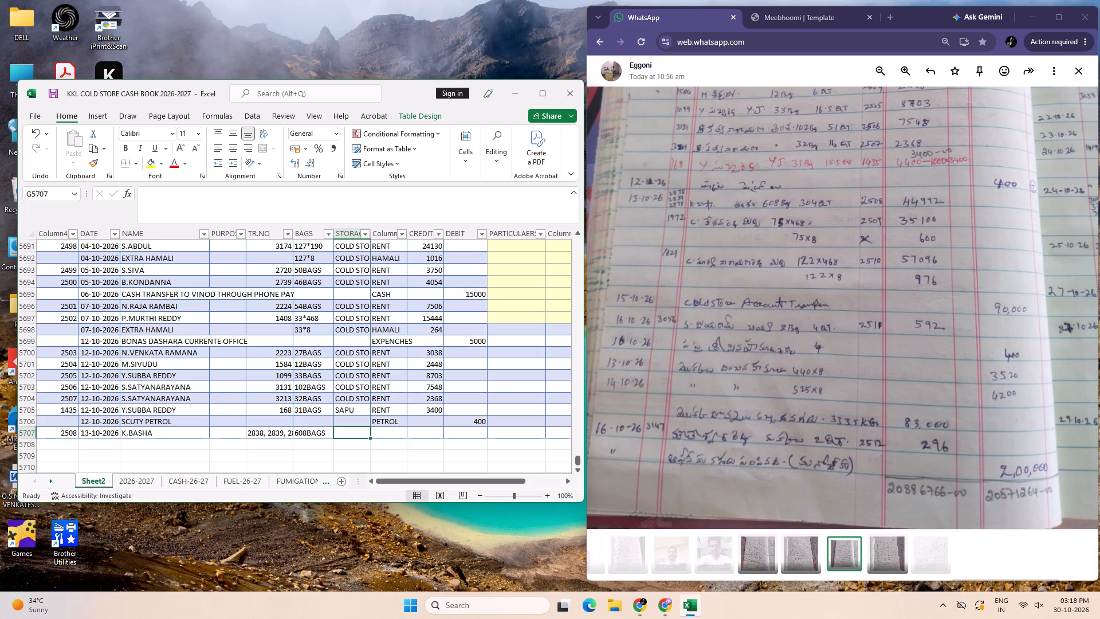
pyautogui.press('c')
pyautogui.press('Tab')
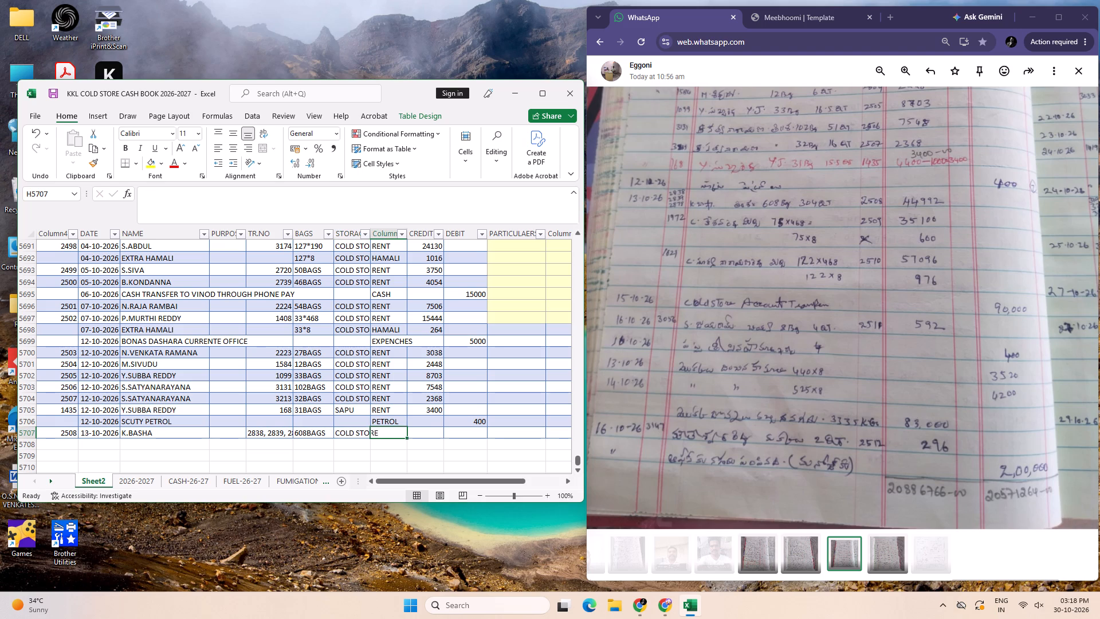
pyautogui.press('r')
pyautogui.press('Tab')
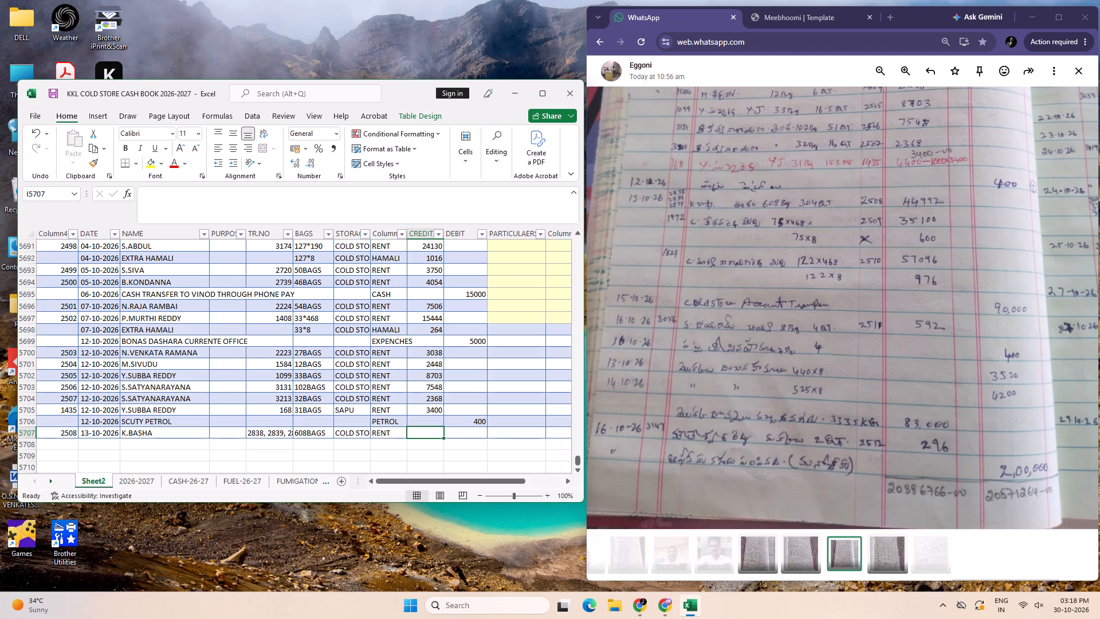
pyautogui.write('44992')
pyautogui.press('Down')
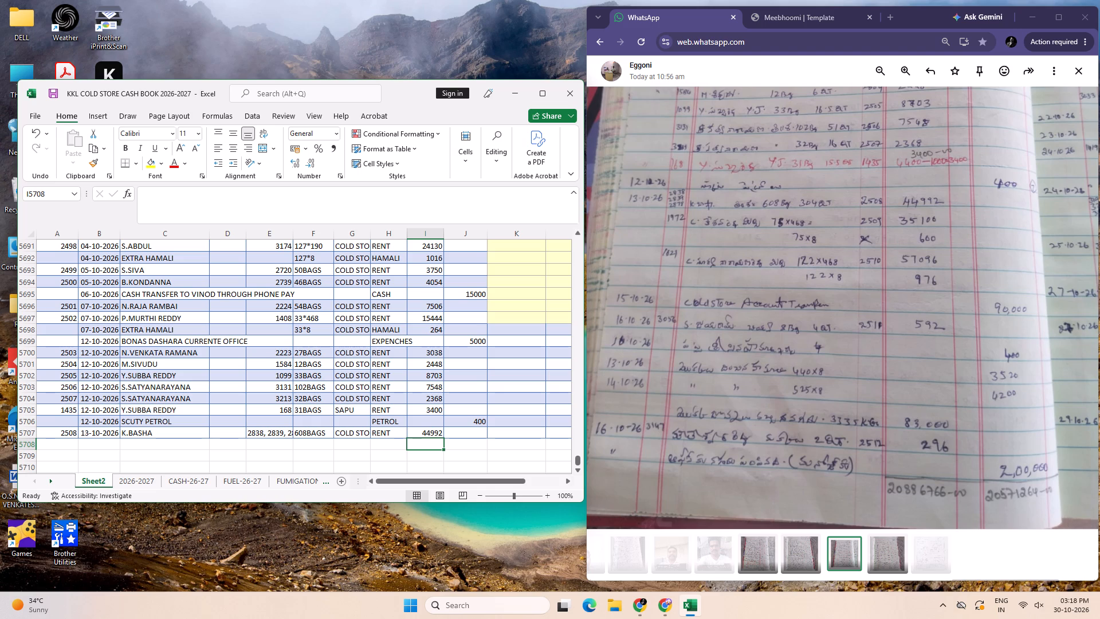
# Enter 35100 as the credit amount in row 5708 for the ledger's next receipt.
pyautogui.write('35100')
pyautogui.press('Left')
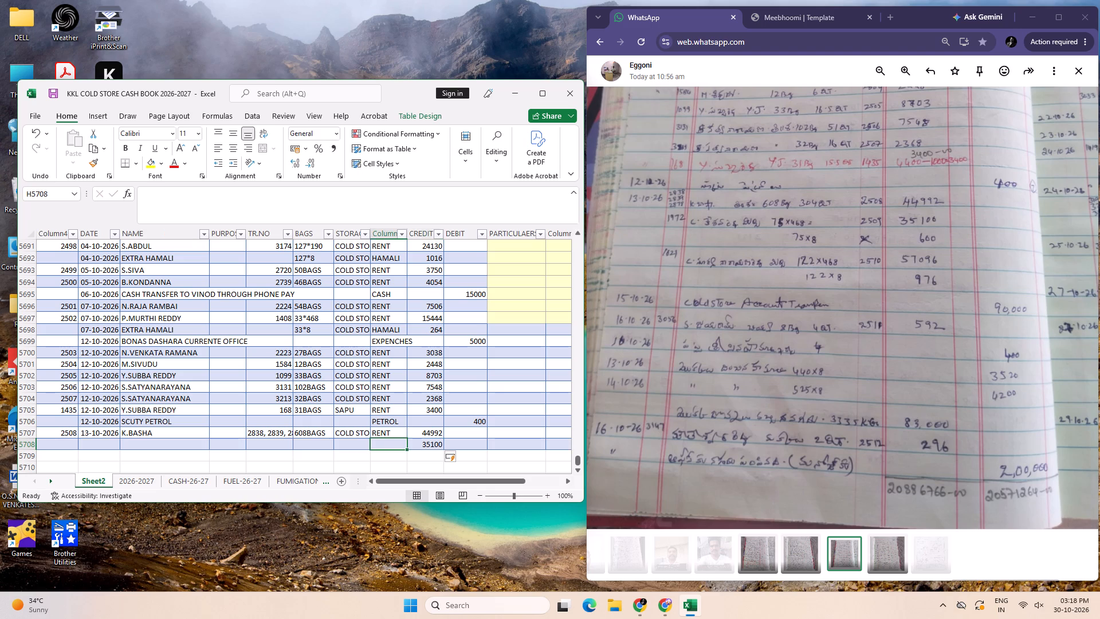
# Replace the credit amount in row 5708 with the formula =75*468.
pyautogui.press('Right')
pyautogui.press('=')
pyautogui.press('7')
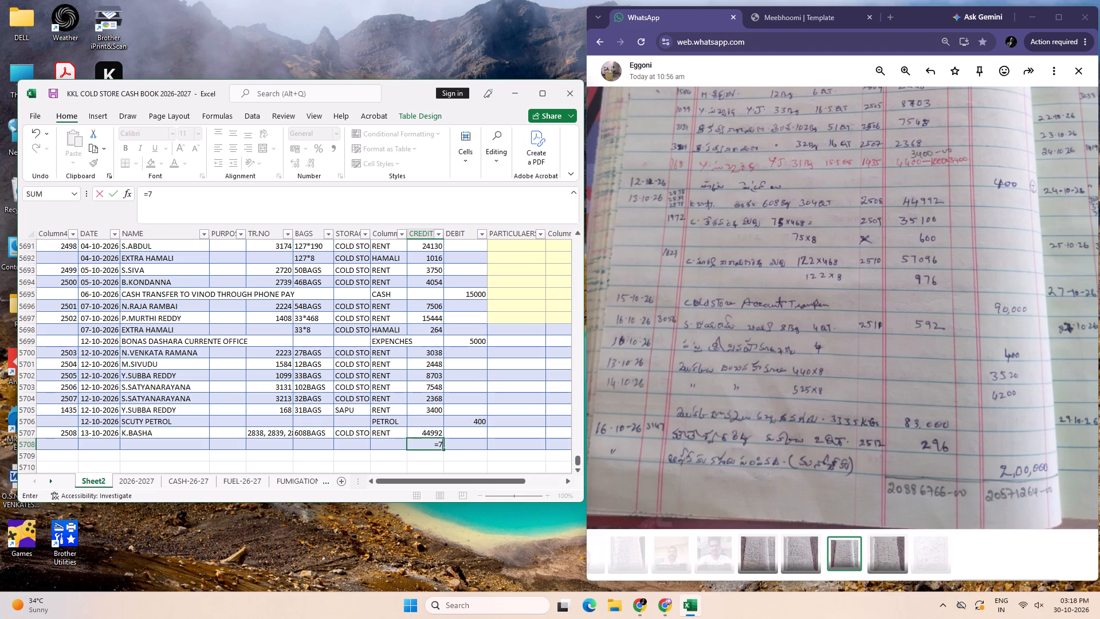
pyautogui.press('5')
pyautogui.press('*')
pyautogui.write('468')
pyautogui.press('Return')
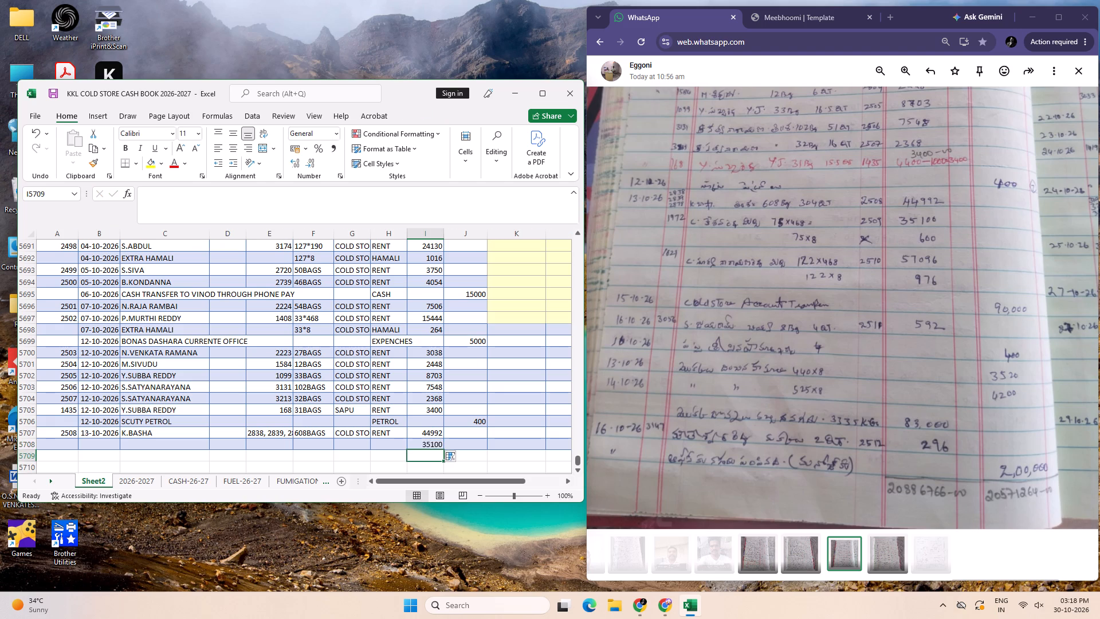
# Enter the credit of row 5709 as the formula =75*8.
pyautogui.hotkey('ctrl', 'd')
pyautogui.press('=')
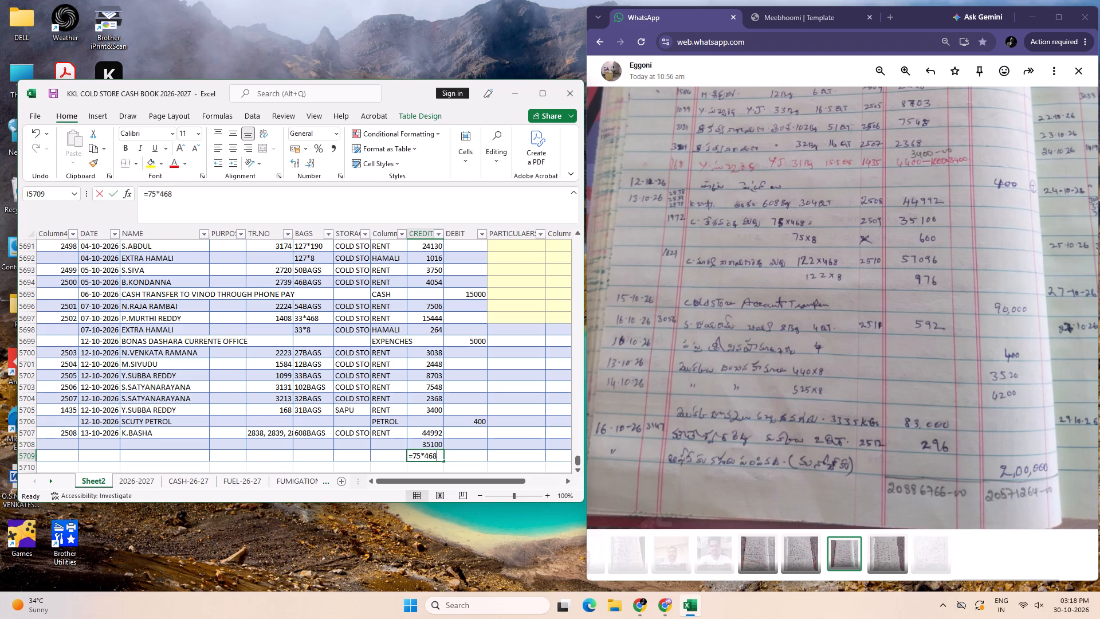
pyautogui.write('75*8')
# Categorise row 5708 as RENT and row 5709 as HAMALI, with COLD STORE as the storage for both.
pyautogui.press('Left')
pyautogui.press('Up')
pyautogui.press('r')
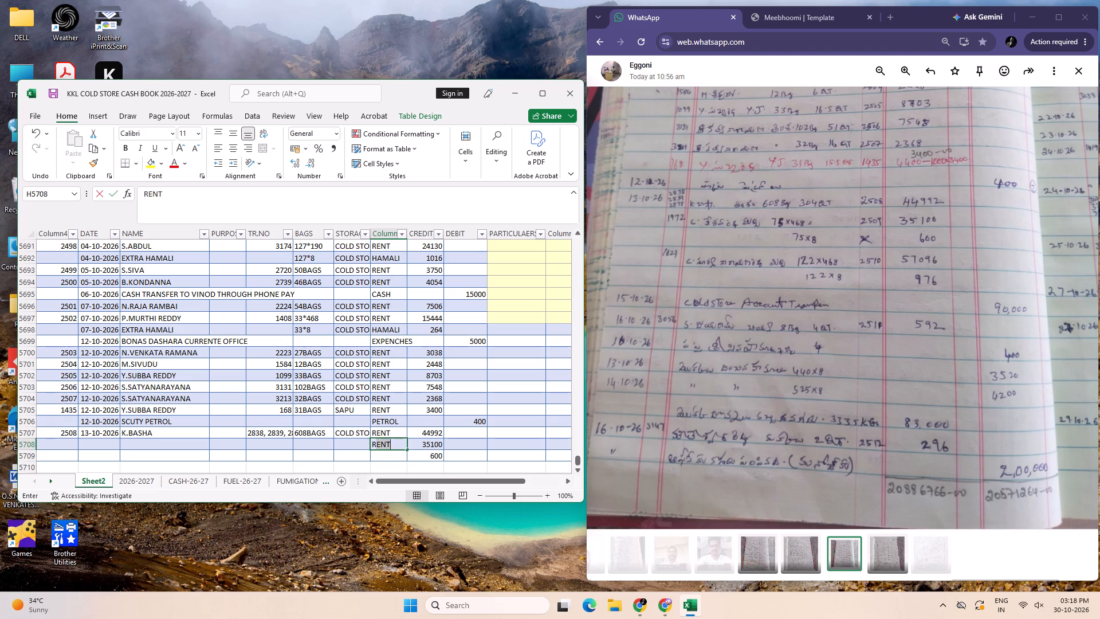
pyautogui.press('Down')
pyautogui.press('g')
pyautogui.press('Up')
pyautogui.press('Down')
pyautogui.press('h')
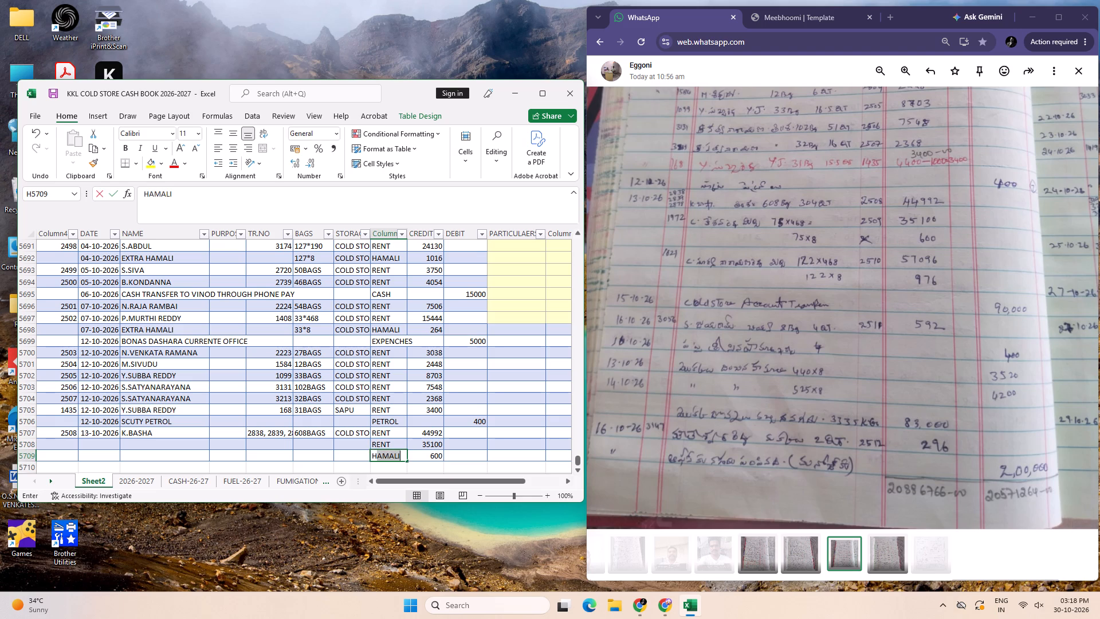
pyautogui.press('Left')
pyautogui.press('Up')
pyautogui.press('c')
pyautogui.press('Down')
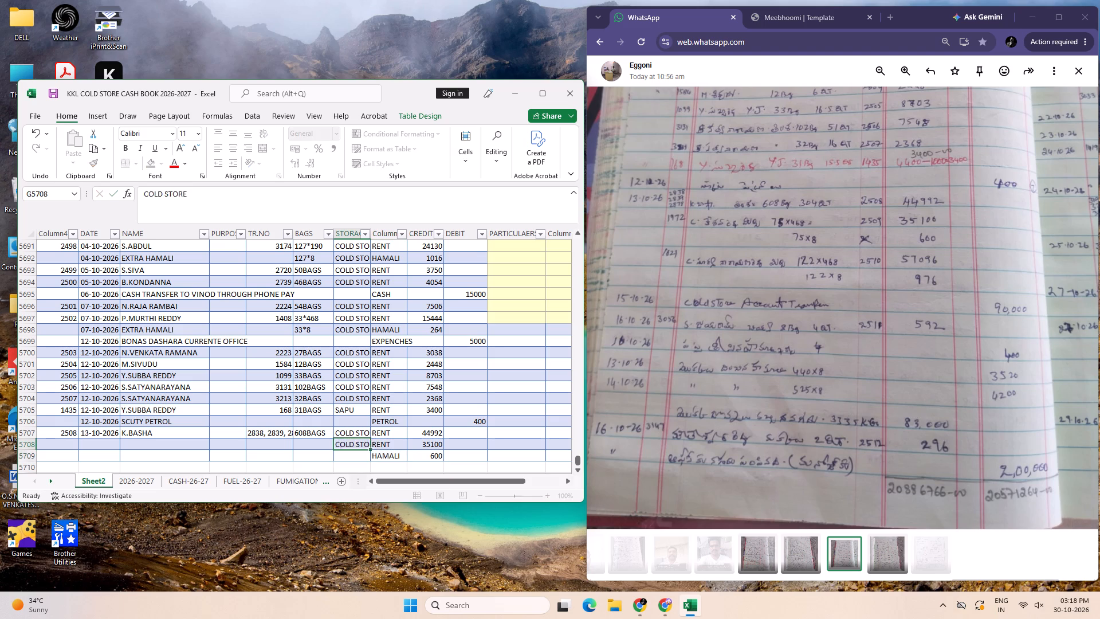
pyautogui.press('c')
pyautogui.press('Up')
# Enter 75*468 in the BAGS column of row 5708 and 75*8 in row 5709.
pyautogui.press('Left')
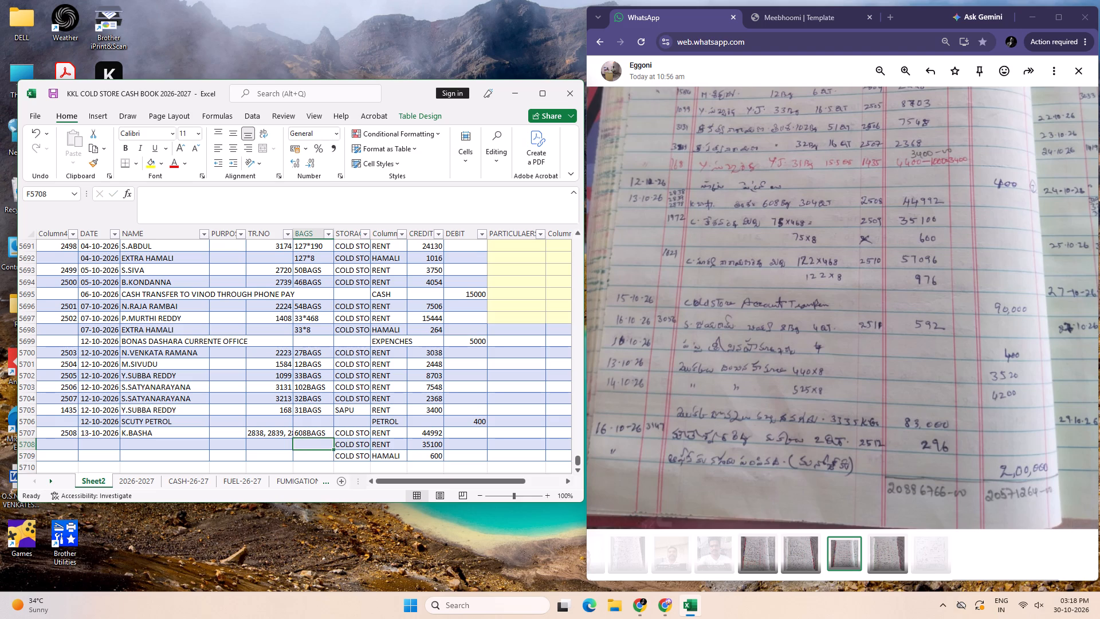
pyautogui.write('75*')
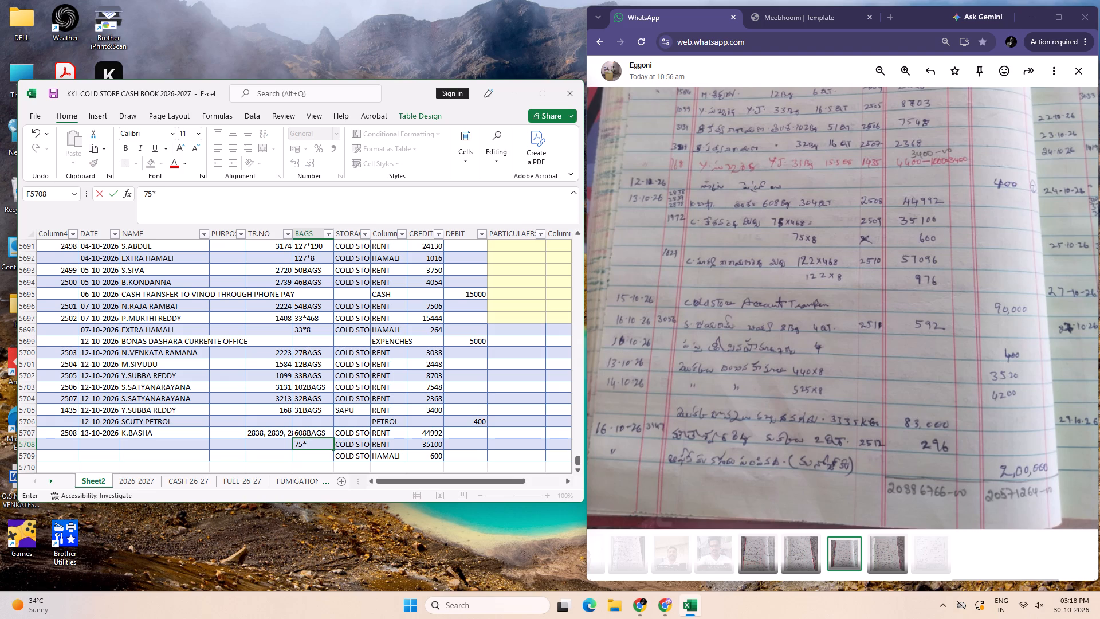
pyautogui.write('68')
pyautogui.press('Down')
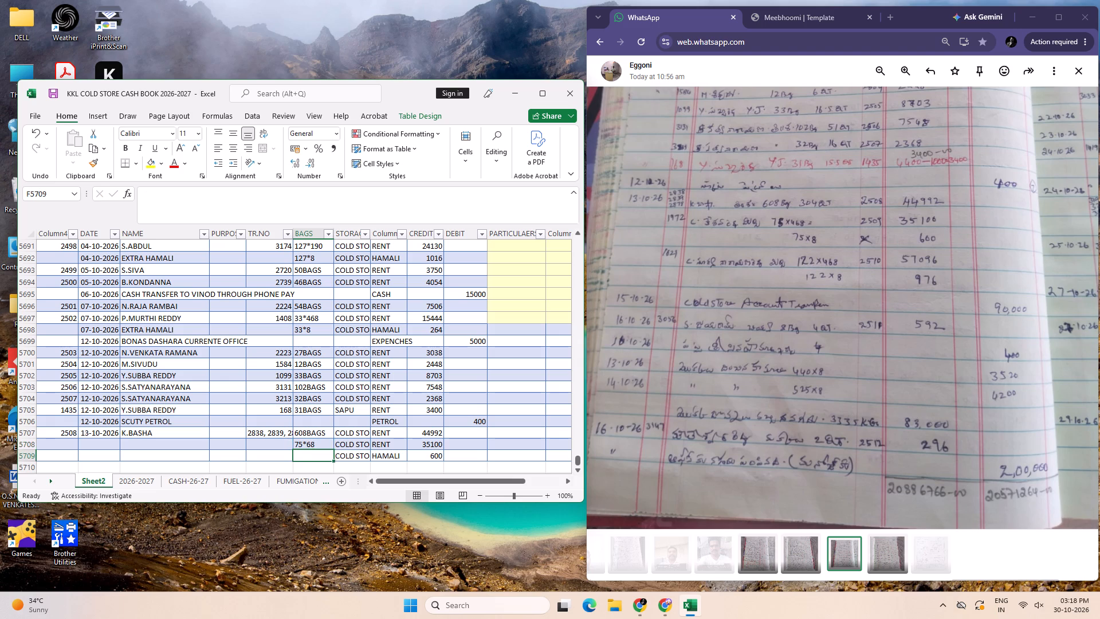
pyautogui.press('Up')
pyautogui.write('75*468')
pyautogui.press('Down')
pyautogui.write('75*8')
# Enter TR.NO 1972 and receipt number 2509 in row 5708.
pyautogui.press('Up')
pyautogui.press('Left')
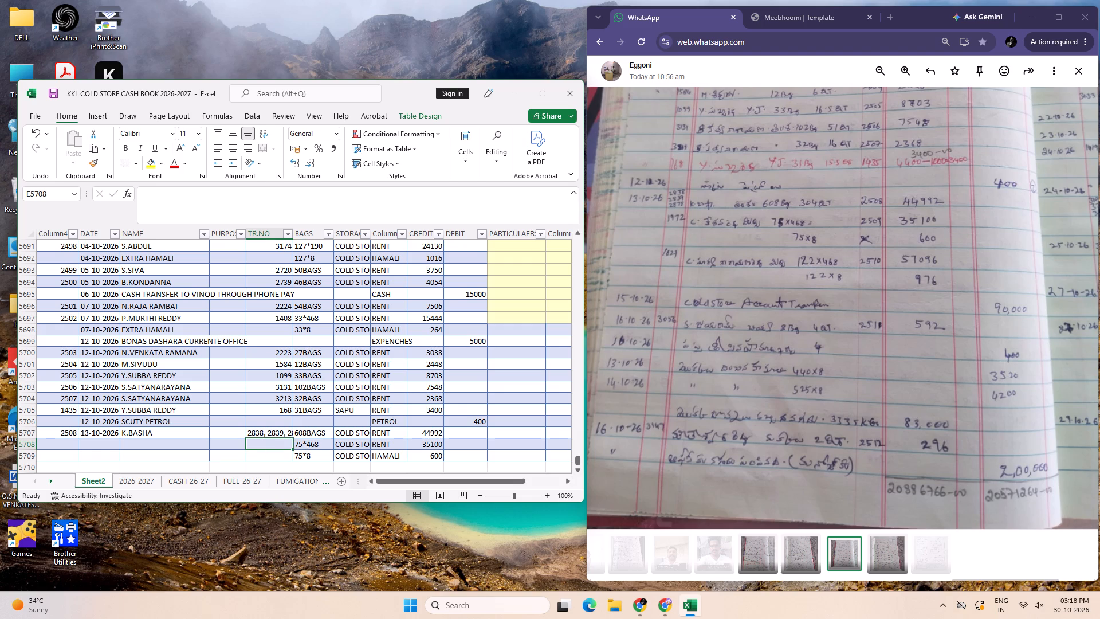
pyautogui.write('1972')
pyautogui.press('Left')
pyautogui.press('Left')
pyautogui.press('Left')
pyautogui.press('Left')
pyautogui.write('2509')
# Save the workbook and copy the date 13-10-2026 from row 5707 into rows 5708 and 5709.
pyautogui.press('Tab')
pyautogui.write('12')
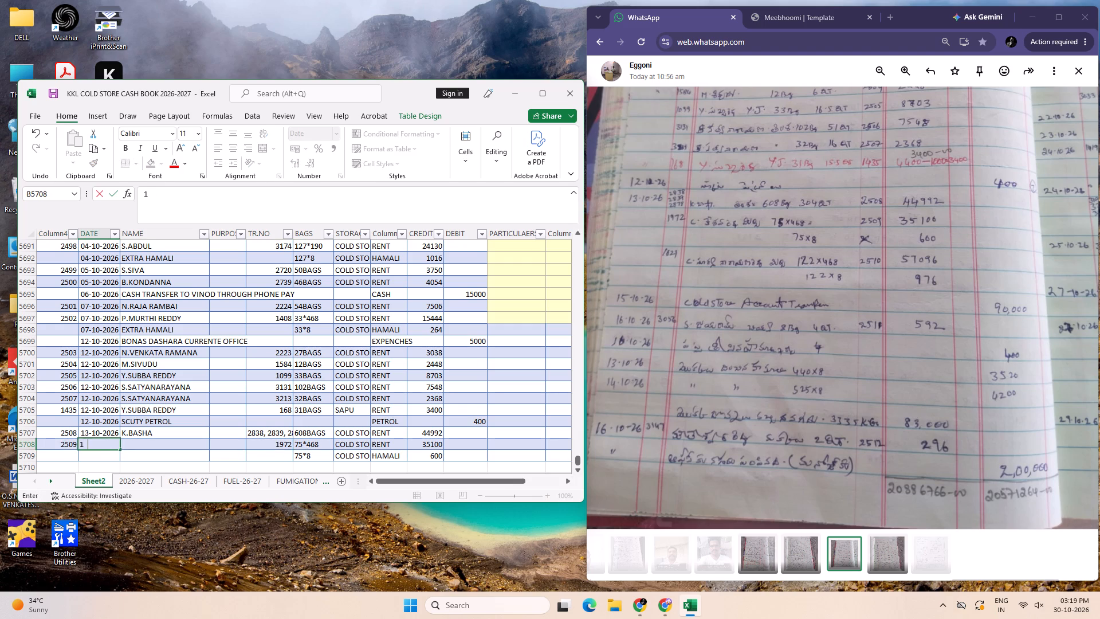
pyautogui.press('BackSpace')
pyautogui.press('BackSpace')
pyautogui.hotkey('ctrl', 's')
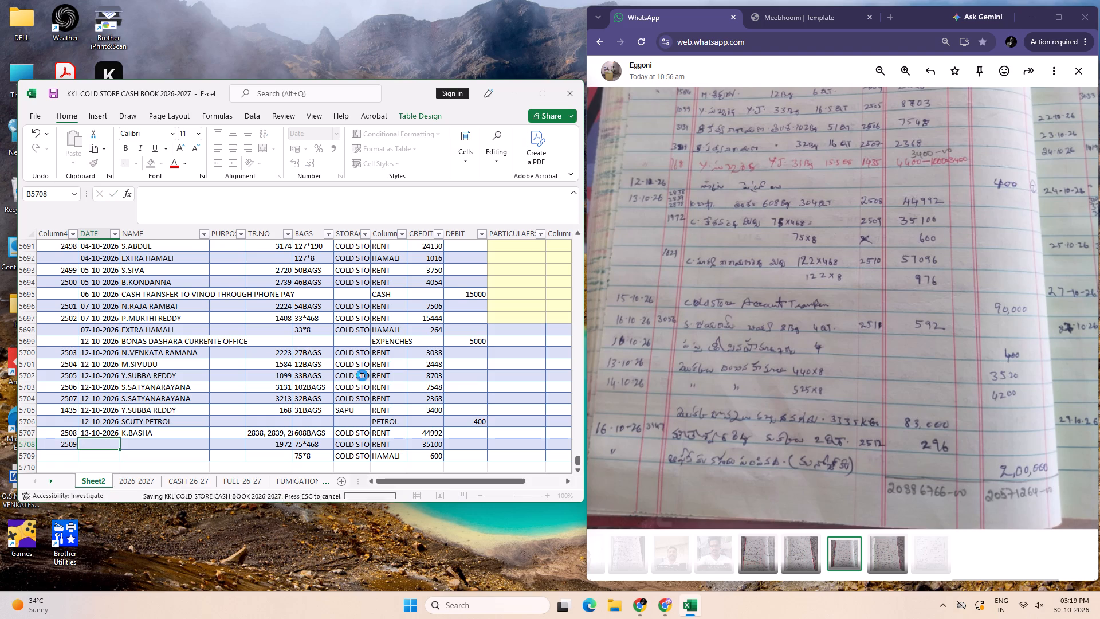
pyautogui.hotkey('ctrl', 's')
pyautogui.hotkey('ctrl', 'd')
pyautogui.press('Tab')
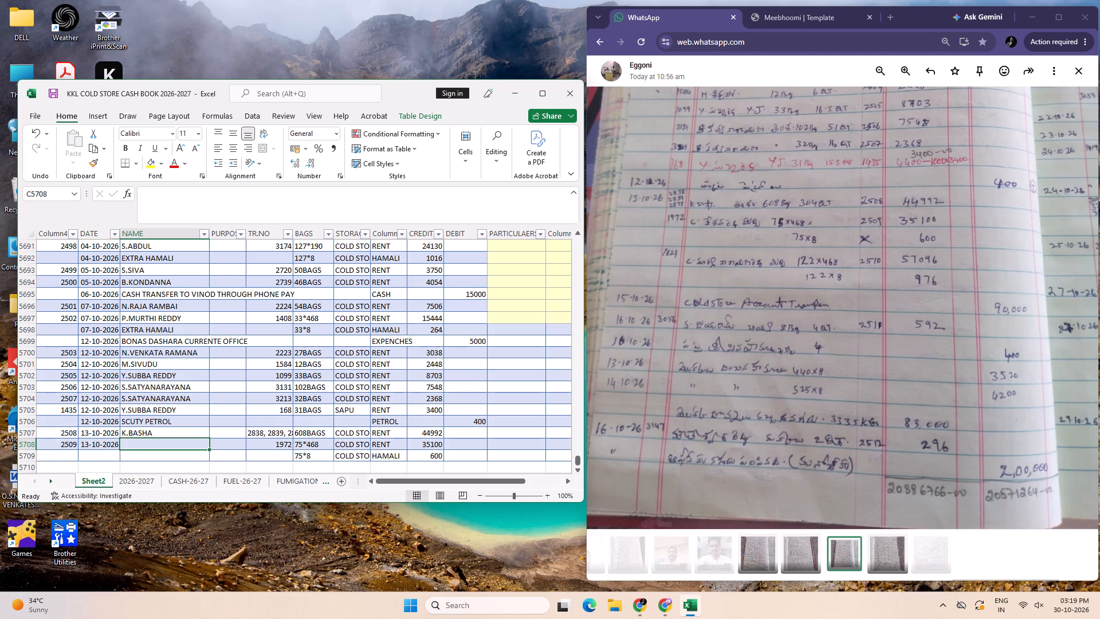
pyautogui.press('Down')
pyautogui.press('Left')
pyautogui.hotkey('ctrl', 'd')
# Enter the ledger's customer name for receipt 2509 in row 5708 and EXTRA HAMALI as the name in row 5709.
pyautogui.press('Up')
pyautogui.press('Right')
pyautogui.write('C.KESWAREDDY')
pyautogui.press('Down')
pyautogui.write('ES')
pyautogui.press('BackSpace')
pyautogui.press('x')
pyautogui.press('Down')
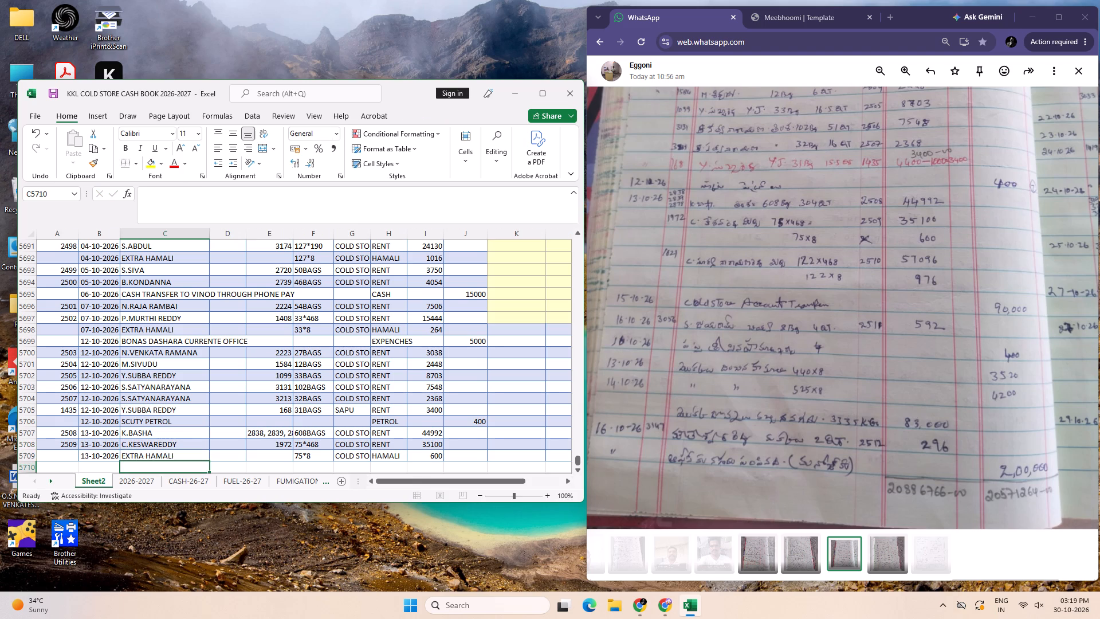
# Start row 5710 with receipt number 2510 and the date copied from the row above.
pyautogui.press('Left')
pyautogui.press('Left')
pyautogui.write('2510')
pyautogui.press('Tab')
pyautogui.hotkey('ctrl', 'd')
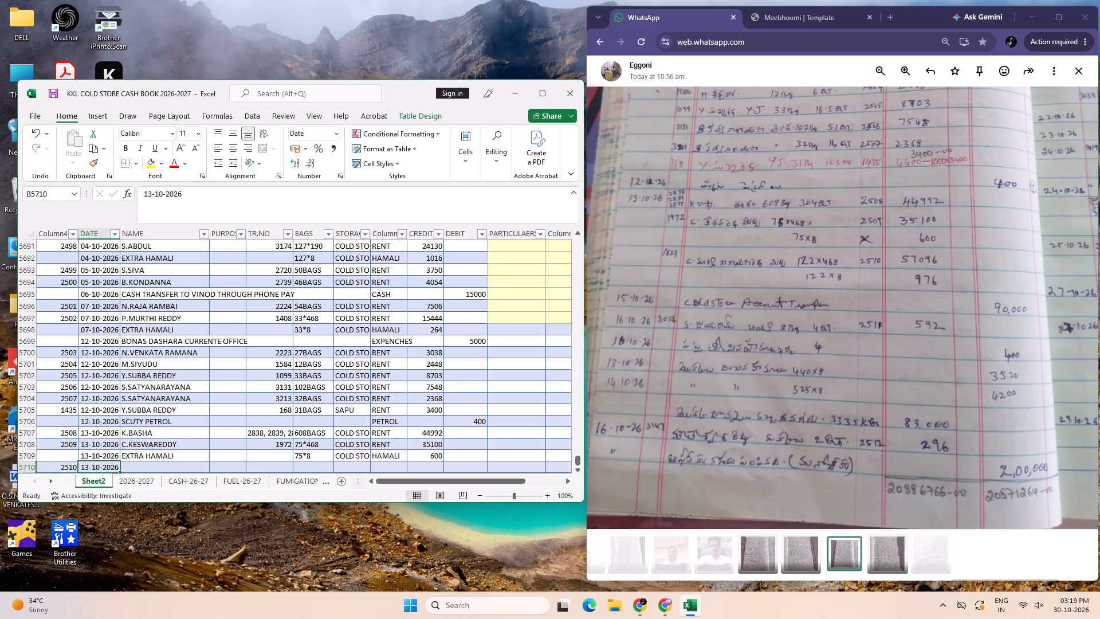
# Copy the date from row 5710 into a new row 5711 and save the workbook.
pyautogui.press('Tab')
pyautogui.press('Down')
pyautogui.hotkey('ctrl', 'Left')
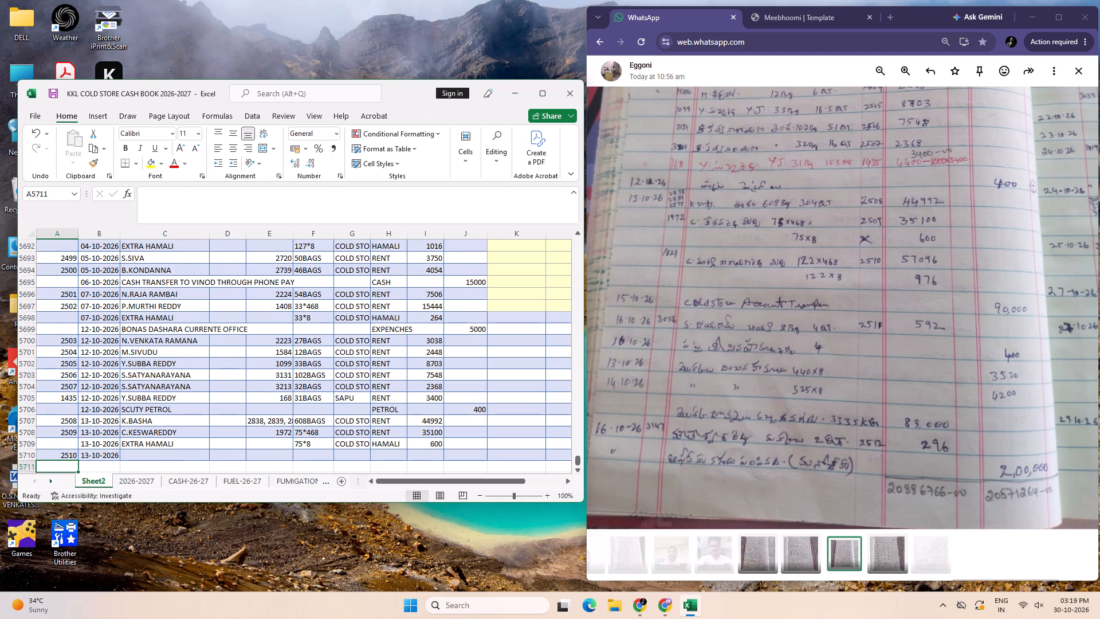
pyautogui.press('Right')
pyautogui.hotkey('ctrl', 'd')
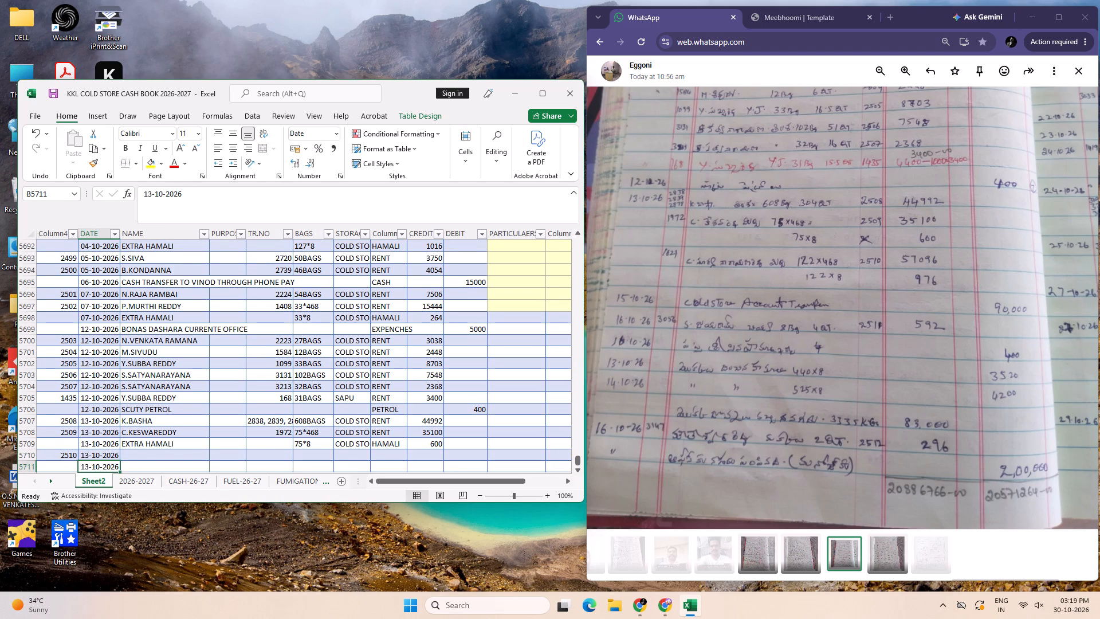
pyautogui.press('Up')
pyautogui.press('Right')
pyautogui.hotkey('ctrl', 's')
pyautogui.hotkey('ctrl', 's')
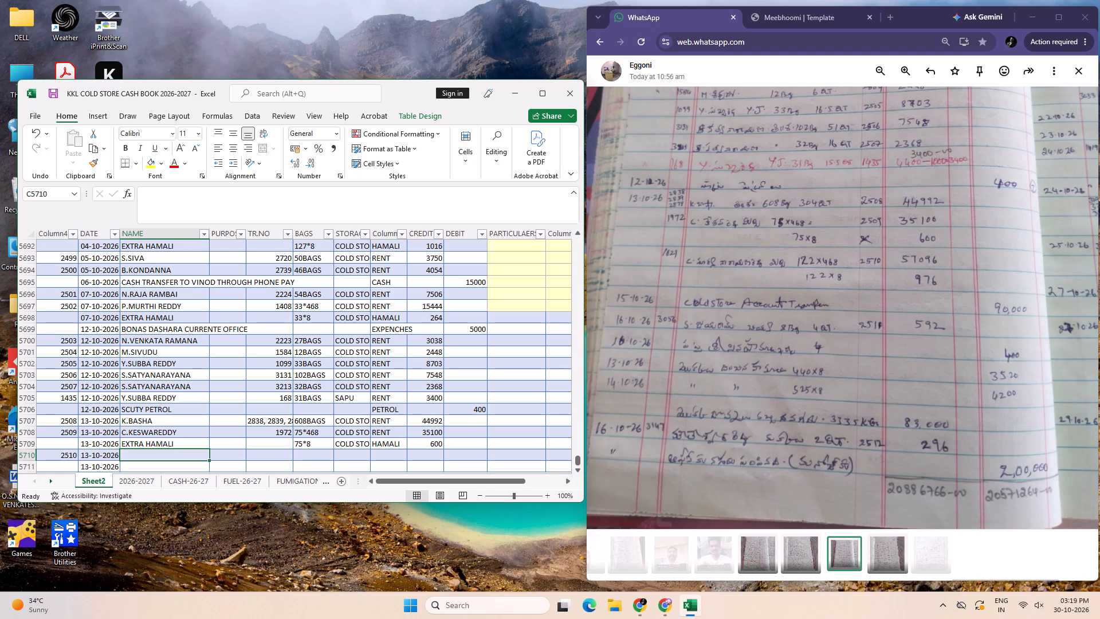
# Enter the ledger's customer name for receipt 2510 in row 5710 and EXTRA HAMALI as the name in row 5711.
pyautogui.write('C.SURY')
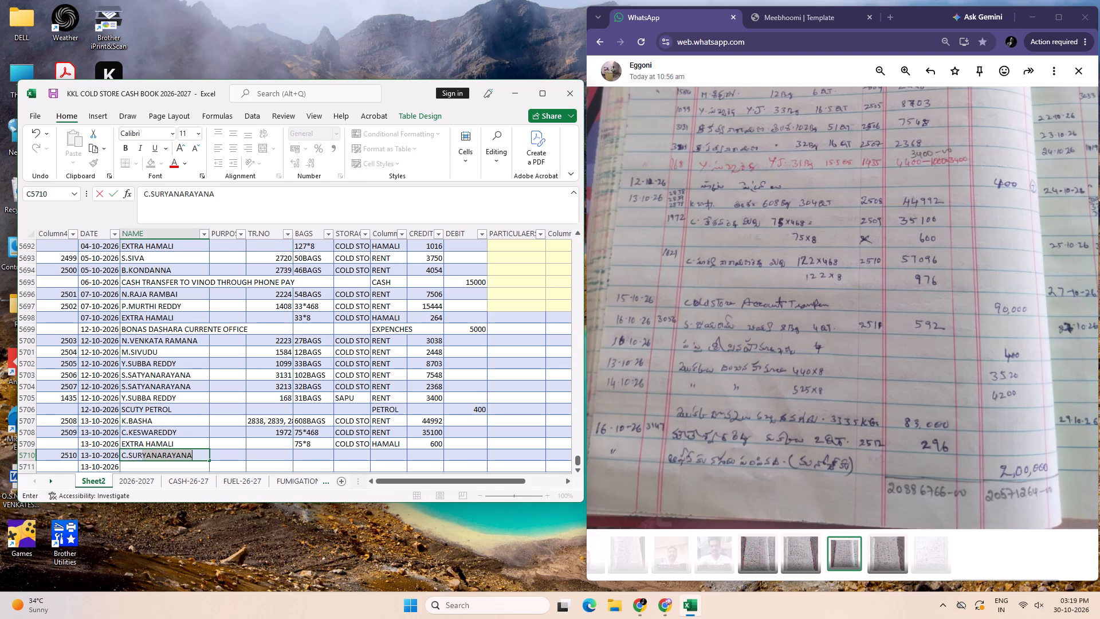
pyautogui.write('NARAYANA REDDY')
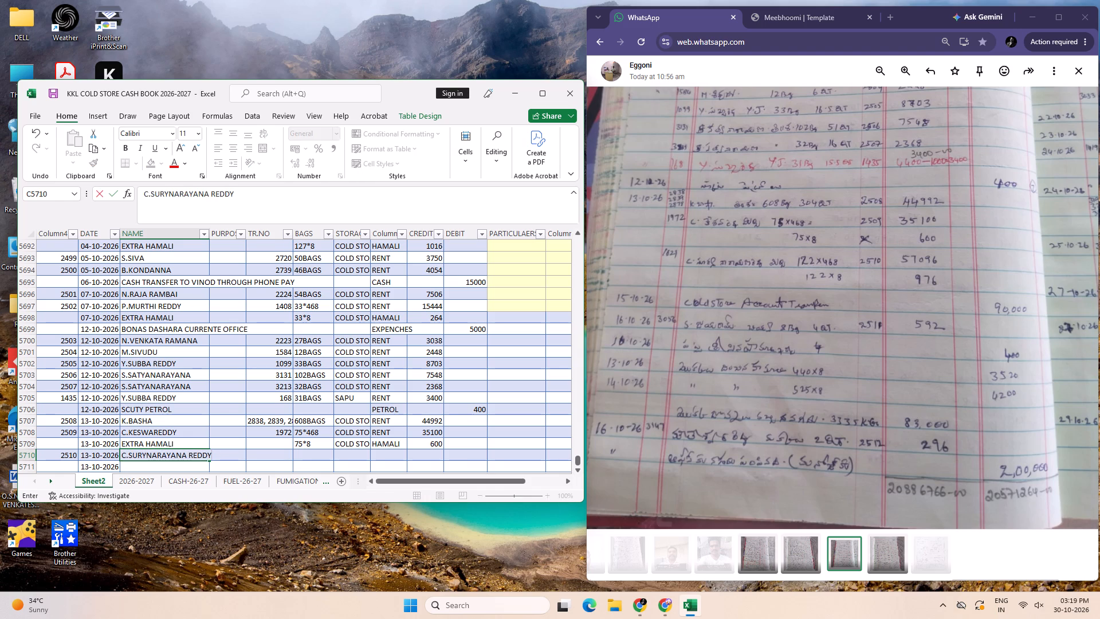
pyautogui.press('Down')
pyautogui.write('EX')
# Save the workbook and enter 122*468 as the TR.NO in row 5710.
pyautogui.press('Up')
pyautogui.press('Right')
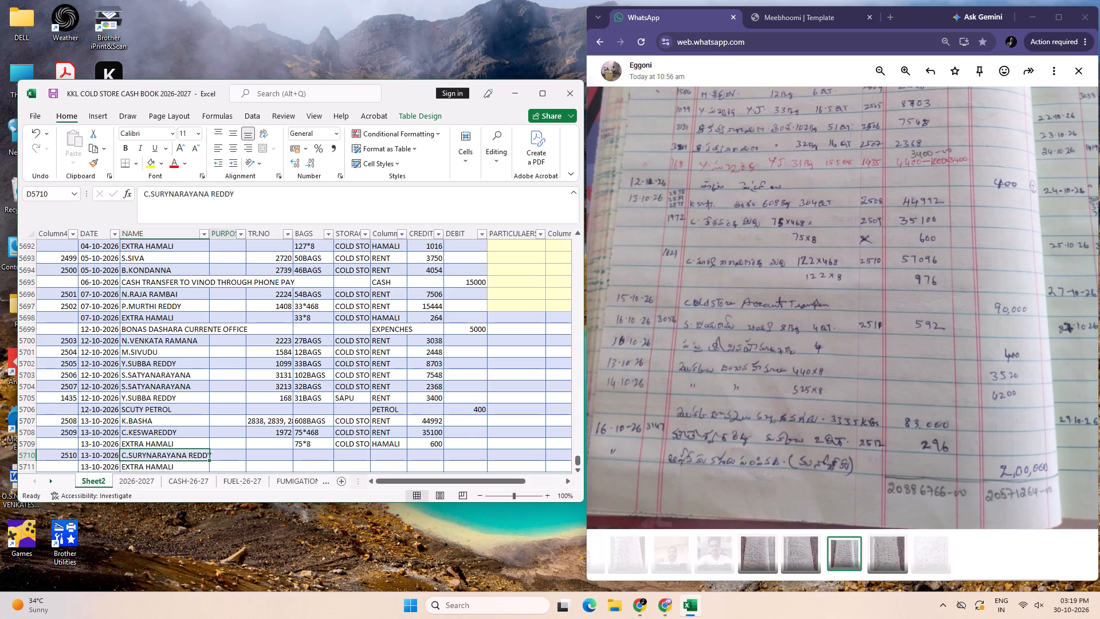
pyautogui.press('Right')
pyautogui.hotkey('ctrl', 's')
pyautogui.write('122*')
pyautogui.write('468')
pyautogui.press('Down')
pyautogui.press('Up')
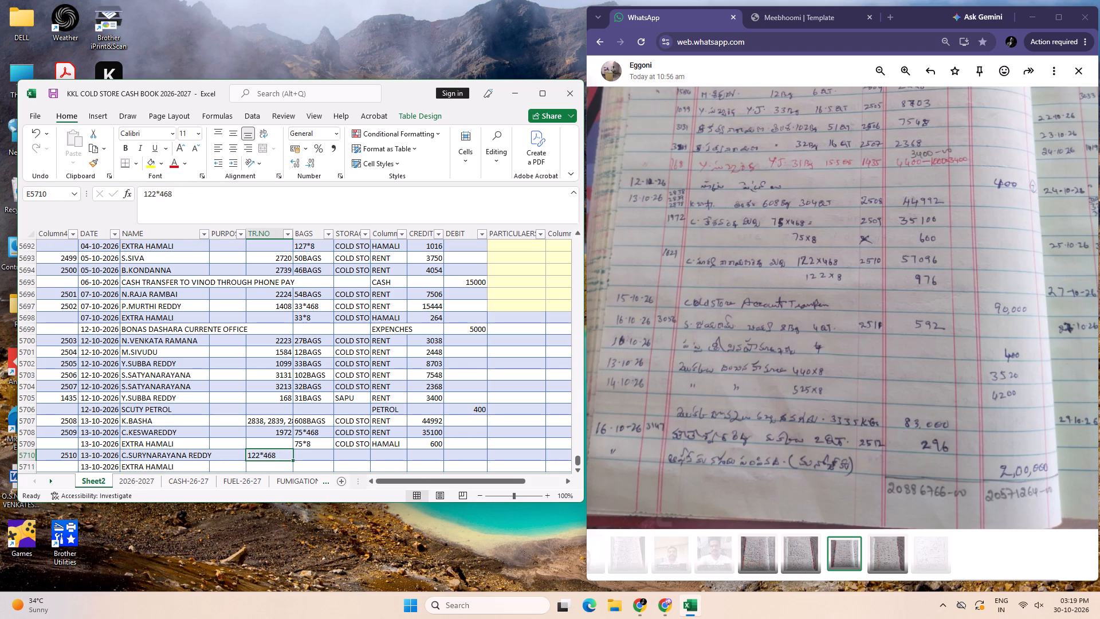
# Enter bags 122*468 in row 5710 and 122*8 in row 5711, and set row 5710's TR.NO to 1621.
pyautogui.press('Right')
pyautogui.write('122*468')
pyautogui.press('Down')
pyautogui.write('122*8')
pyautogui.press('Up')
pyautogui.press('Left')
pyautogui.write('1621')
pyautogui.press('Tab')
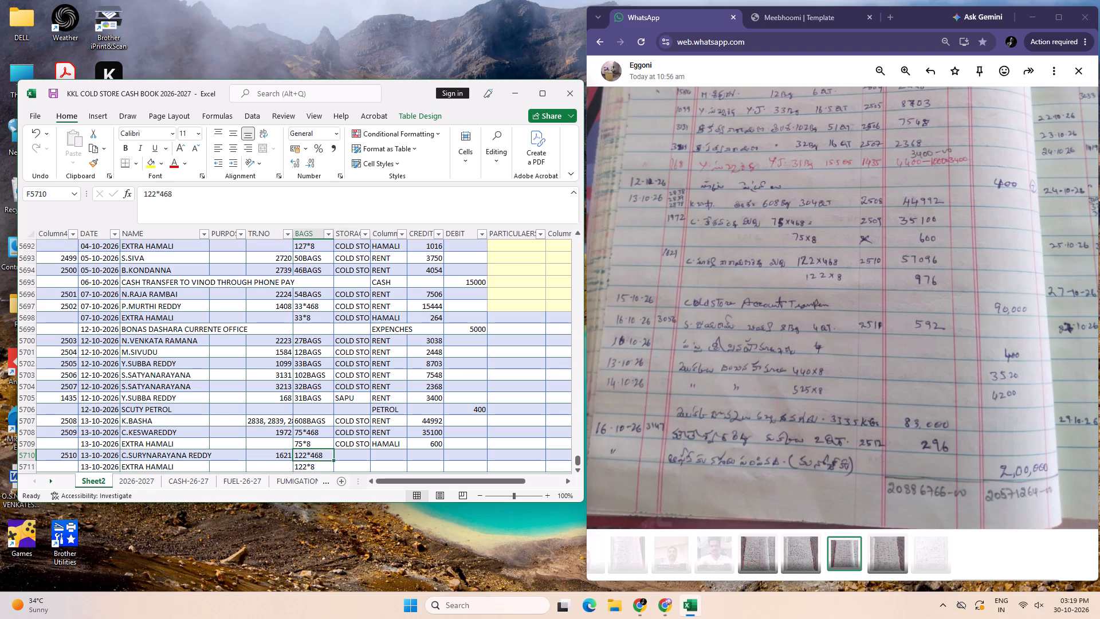
# Fill rows 5710 and 5711 with COLD STORE storage, categorise them as RENT and HAMALI respectively, and save the workbook.
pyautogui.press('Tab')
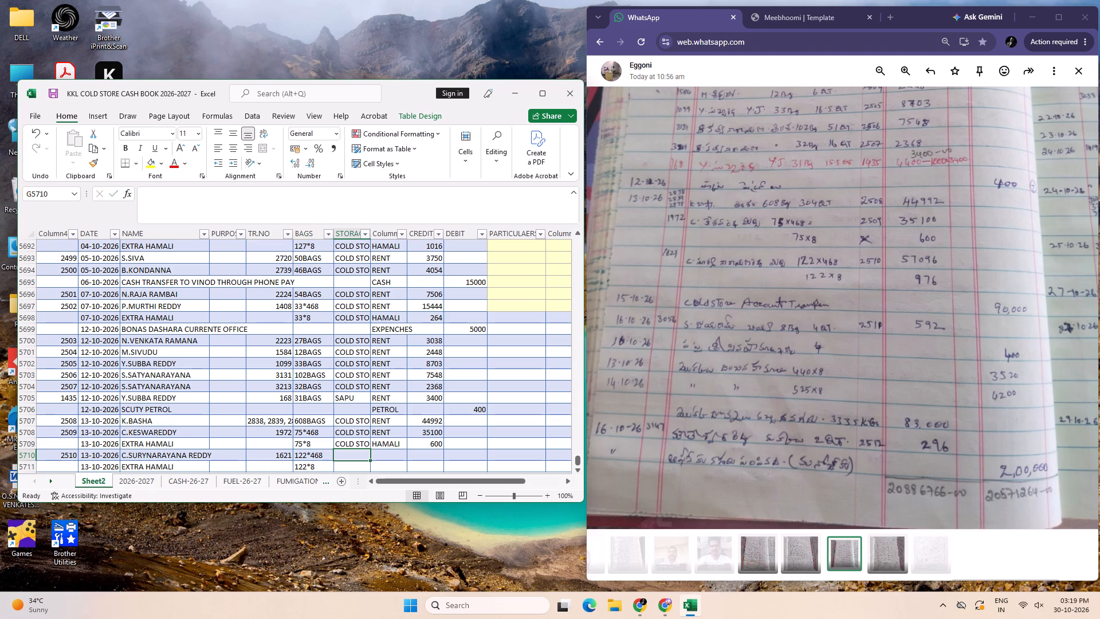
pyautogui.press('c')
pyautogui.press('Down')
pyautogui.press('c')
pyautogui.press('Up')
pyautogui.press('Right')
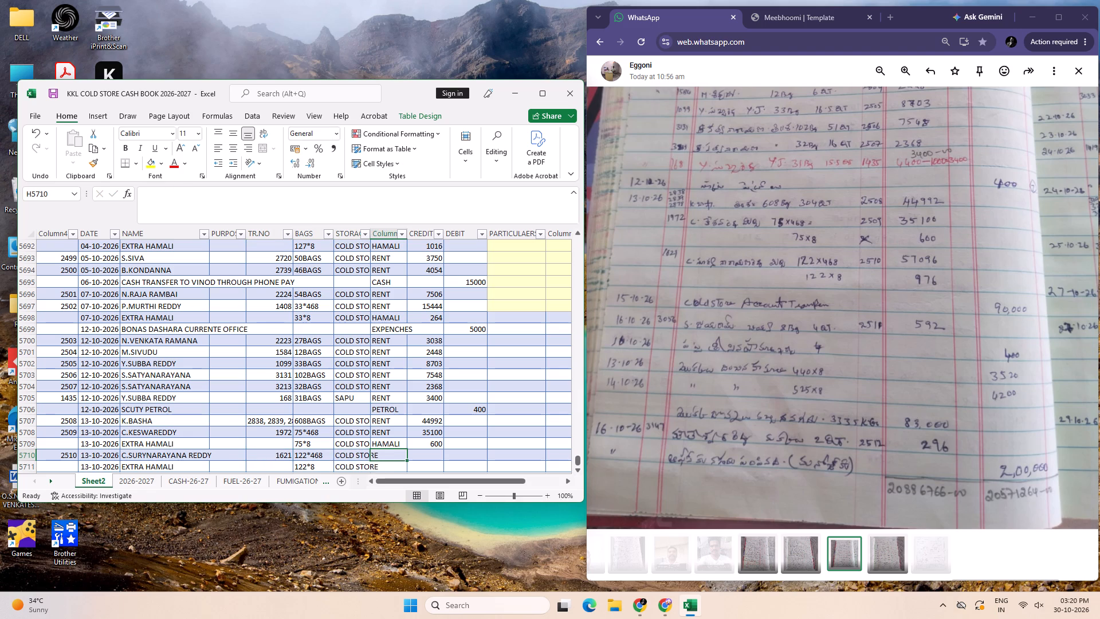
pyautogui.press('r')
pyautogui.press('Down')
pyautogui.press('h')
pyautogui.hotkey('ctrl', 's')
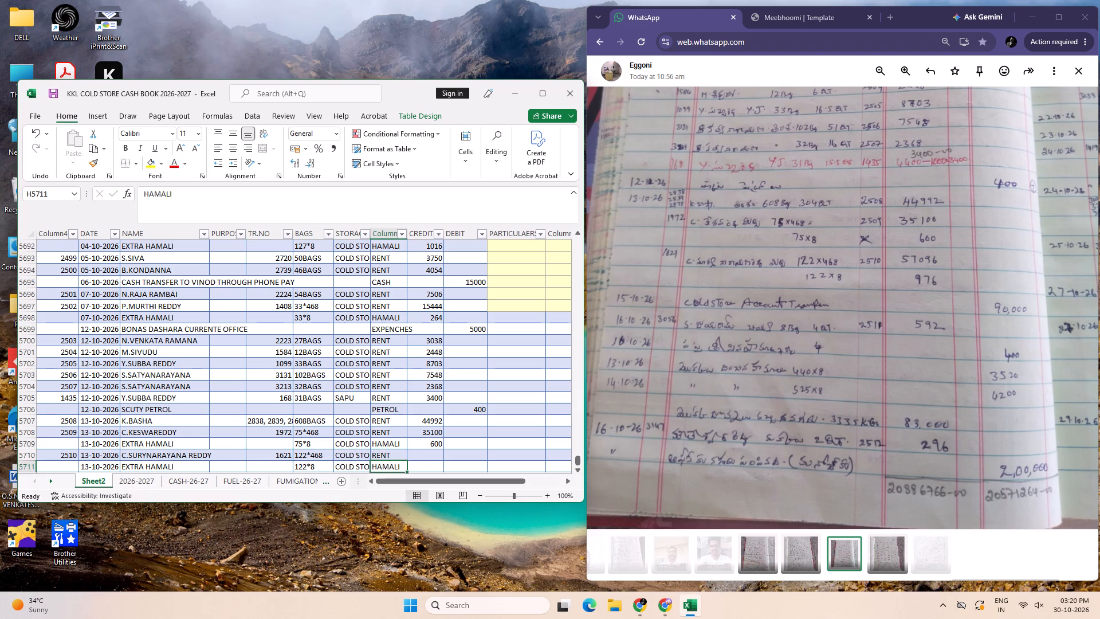
# Save the workbook and enter the credit of row 5710 as the formula =122*468.
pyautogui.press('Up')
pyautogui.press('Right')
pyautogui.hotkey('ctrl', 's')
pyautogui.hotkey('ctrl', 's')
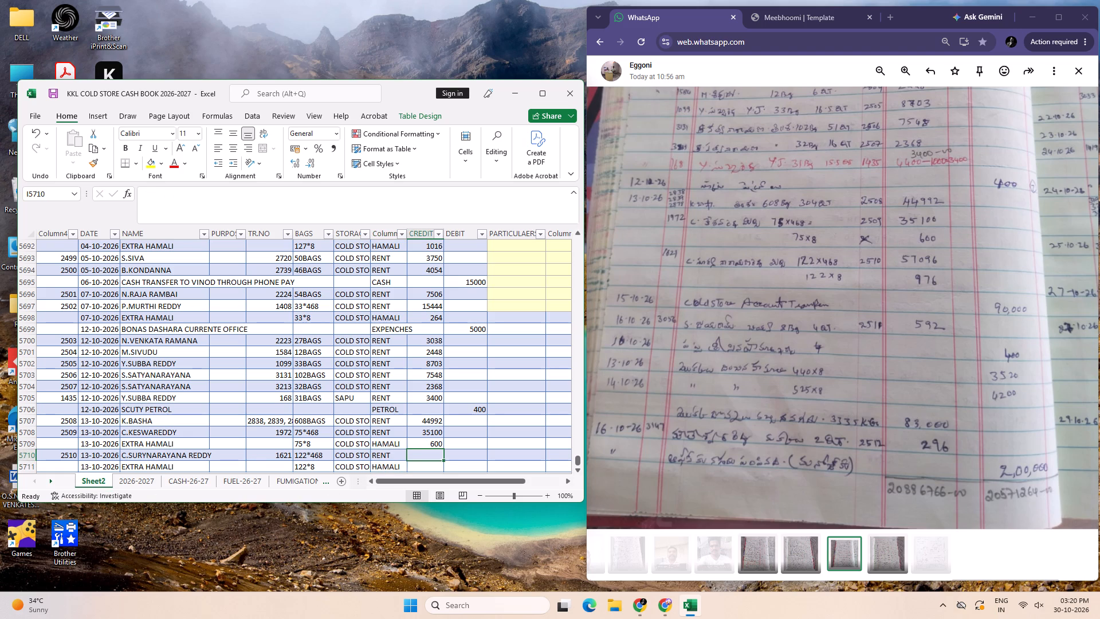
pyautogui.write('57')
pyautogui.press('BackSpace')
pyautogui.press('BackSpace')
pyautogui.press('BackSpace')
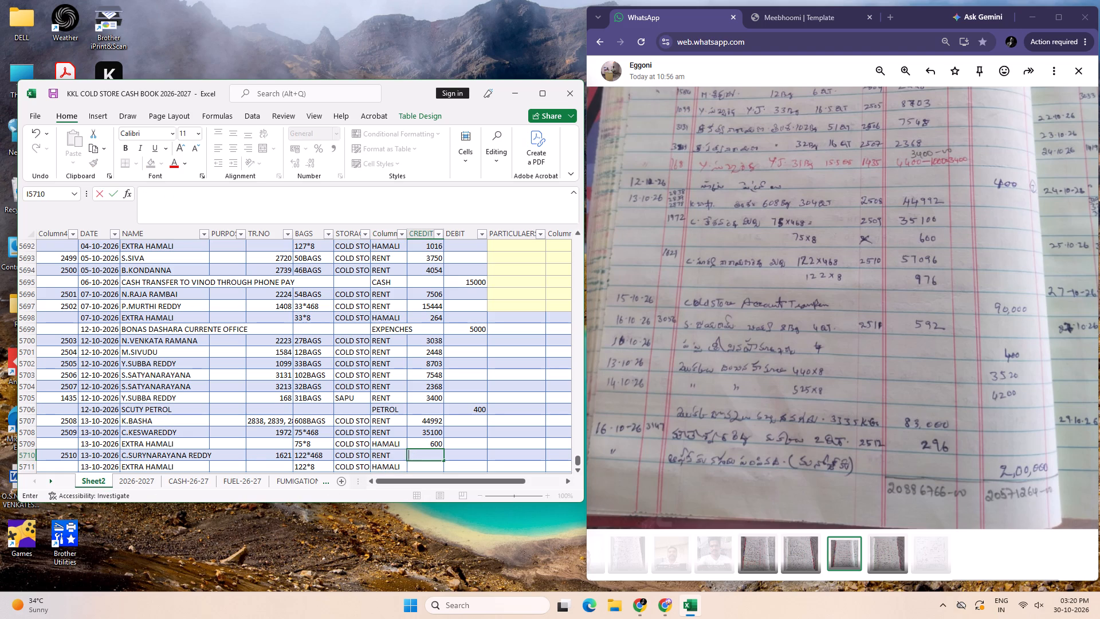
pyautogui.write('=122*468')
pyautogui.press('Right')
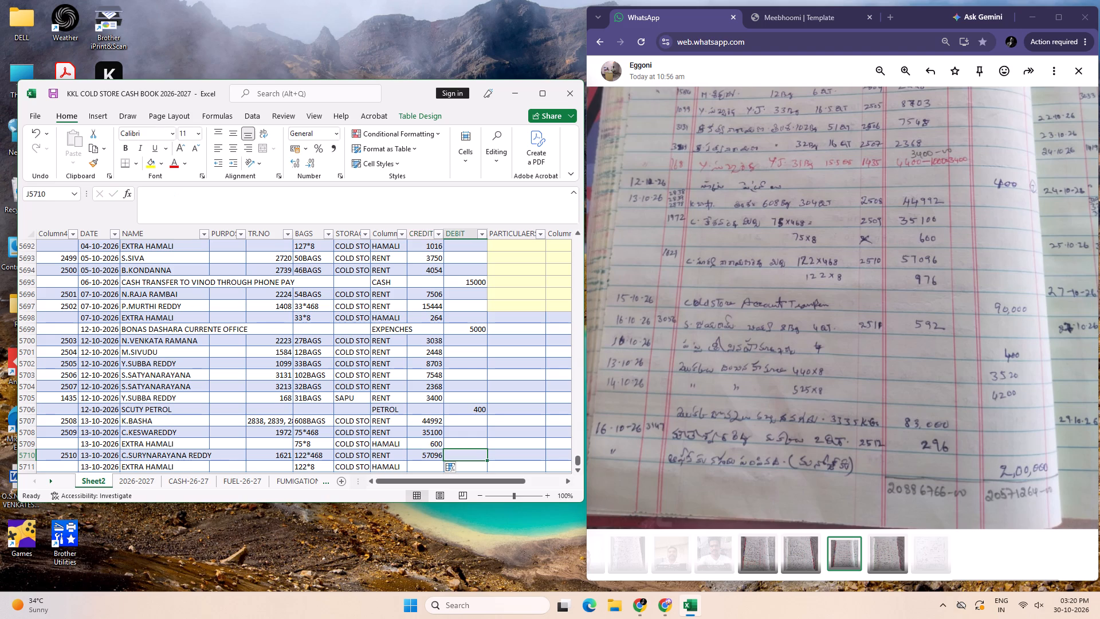
# Enter the credit of row 5711 as the formula =122*8 and save the workbook.
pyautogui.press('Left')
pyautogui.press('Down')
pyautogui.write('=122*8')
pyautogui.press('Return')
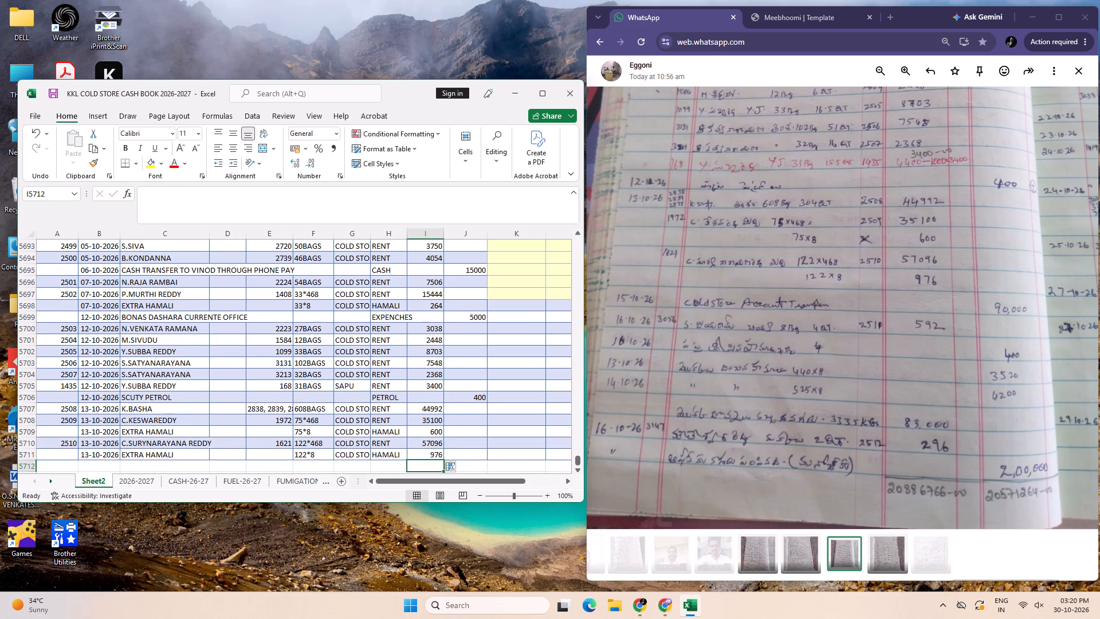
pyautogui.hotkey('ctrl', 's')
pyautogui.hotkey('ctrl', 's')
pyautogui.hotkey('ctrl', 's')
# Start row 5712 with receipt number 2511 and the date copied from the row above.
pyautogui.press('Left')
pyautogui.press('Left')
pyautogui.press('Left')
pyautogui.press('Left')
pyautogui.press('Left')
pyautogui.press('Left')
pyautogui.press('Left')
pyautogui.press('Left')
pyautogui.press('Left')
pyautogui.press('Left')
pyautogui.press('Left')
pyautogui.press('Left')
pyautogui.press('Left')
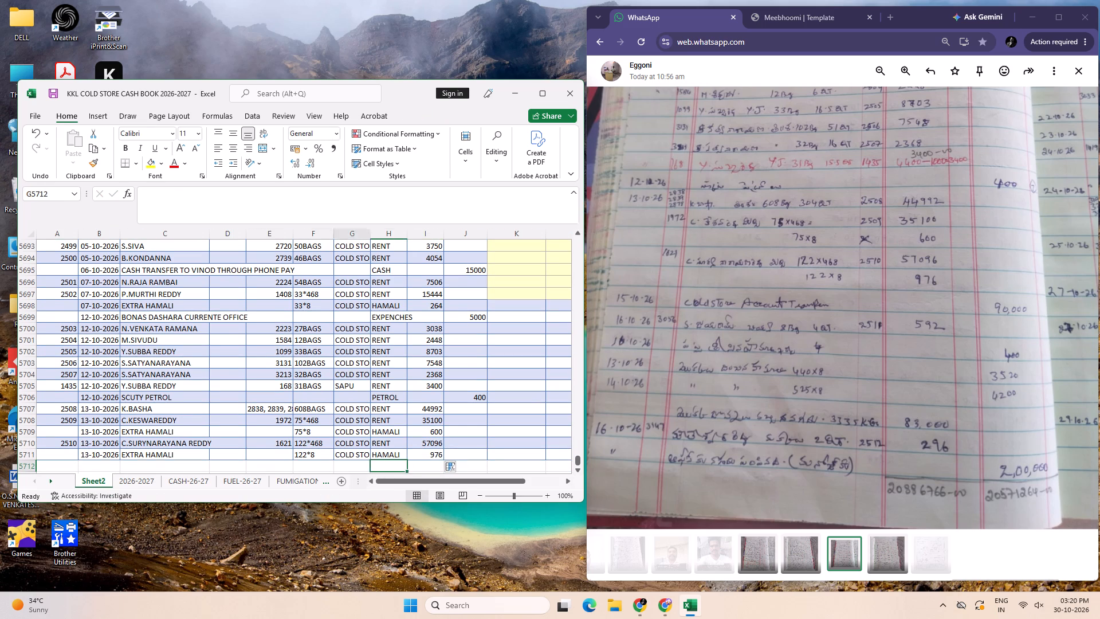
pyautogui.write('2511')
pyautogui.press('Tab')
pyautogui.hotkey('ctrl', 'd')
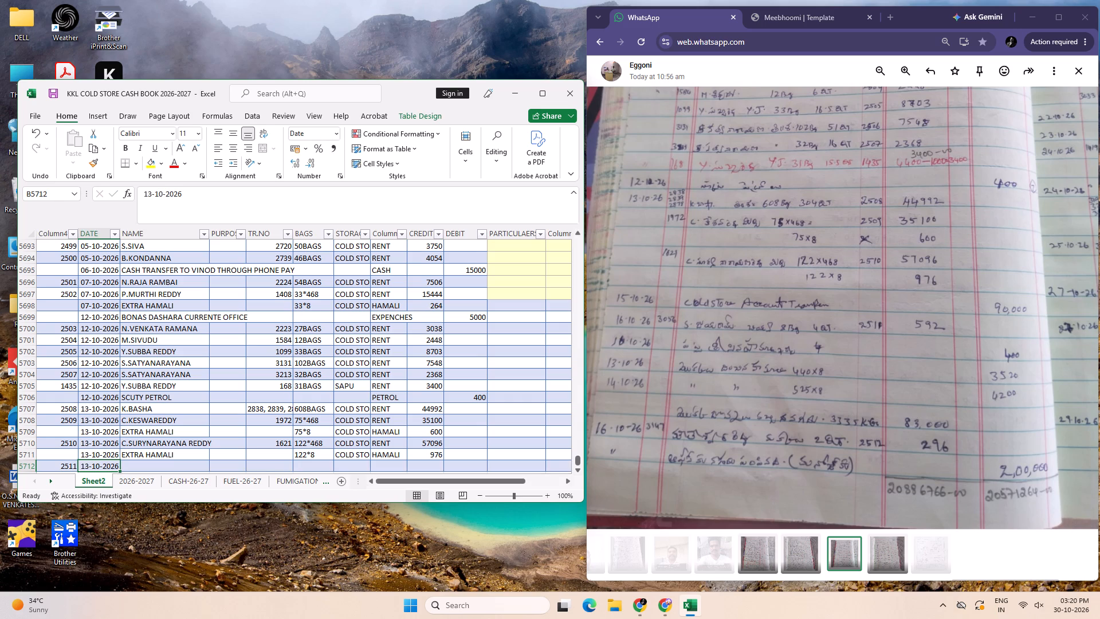
# Fill the date down into row 5713 and clear the receipt number of row 5712.
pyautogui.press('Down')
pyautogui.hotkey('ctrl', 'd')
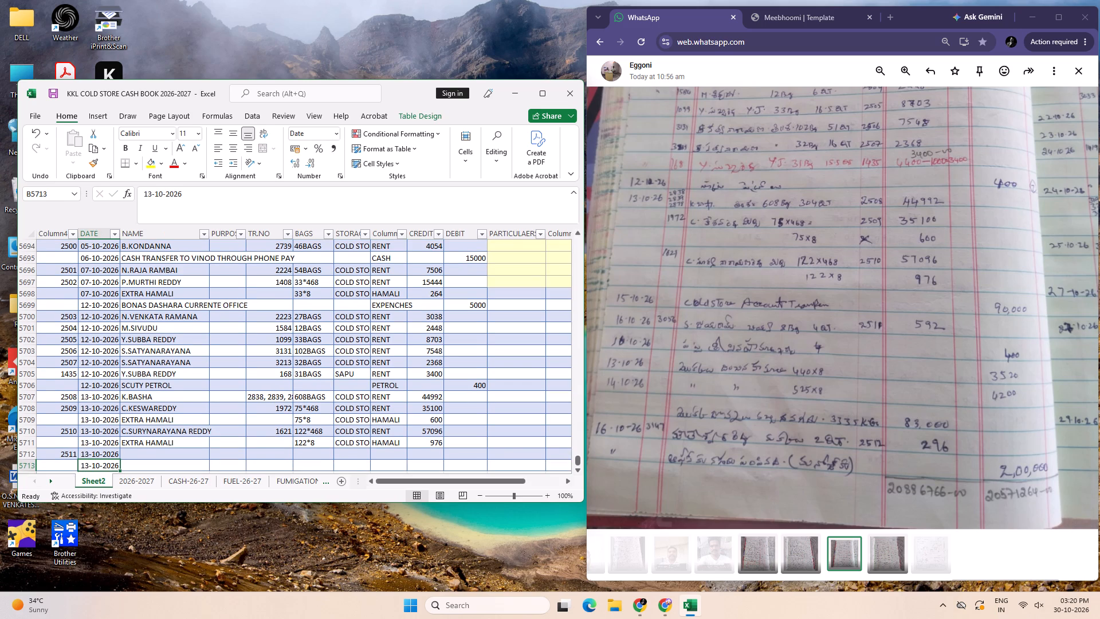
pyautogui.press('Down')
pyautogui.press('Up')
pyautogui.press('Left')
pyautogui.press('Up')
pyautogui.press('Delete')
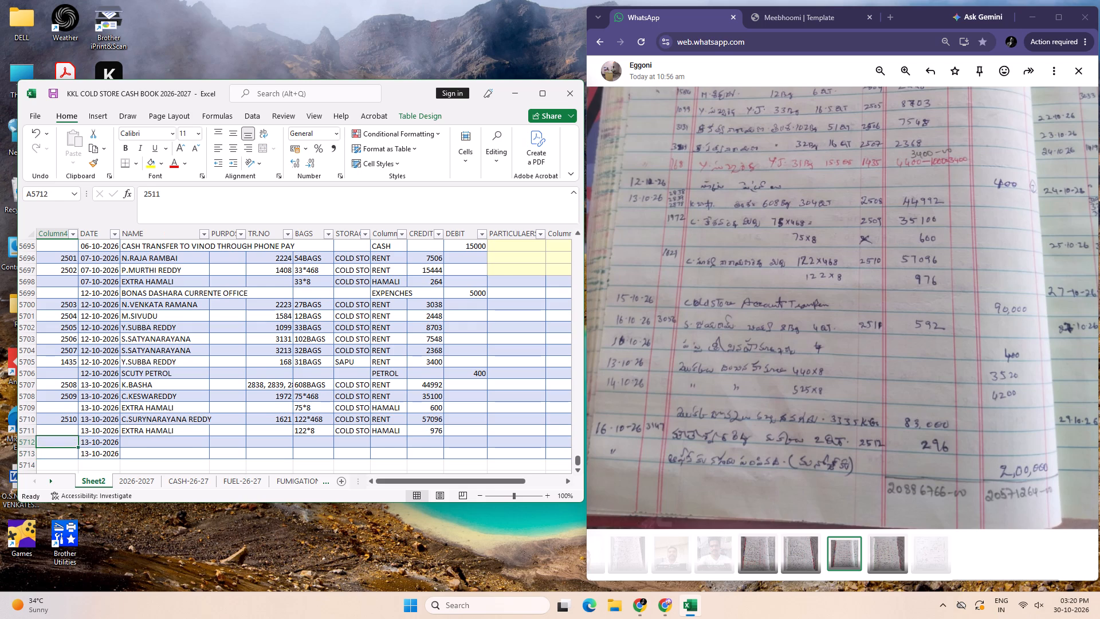
# Set the date of row 5712 to 15-10-26 and save the workbook.
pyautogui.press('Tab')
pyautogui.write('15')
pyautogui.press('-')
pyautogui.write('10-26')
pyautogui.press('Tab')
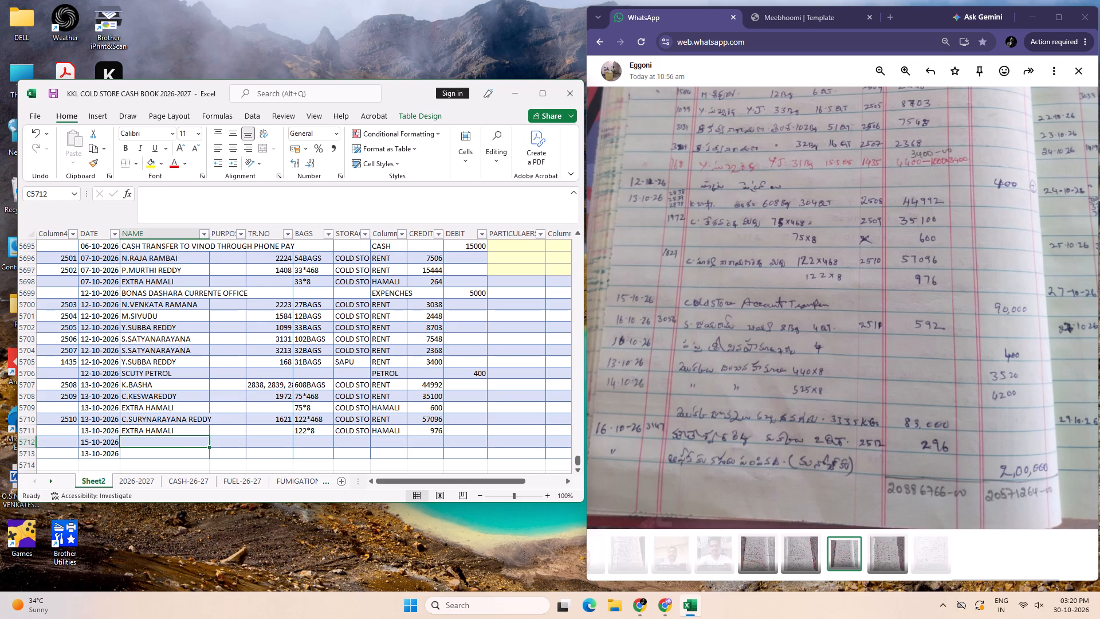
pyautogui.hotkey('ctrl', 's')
# Copy the name text CASH TRANSFER TO COLD STORE A/C THROUGH PHONE PAY from the 26-09-2026 entry into row 5712.
pyautogui.scroll(7, 196, 327)
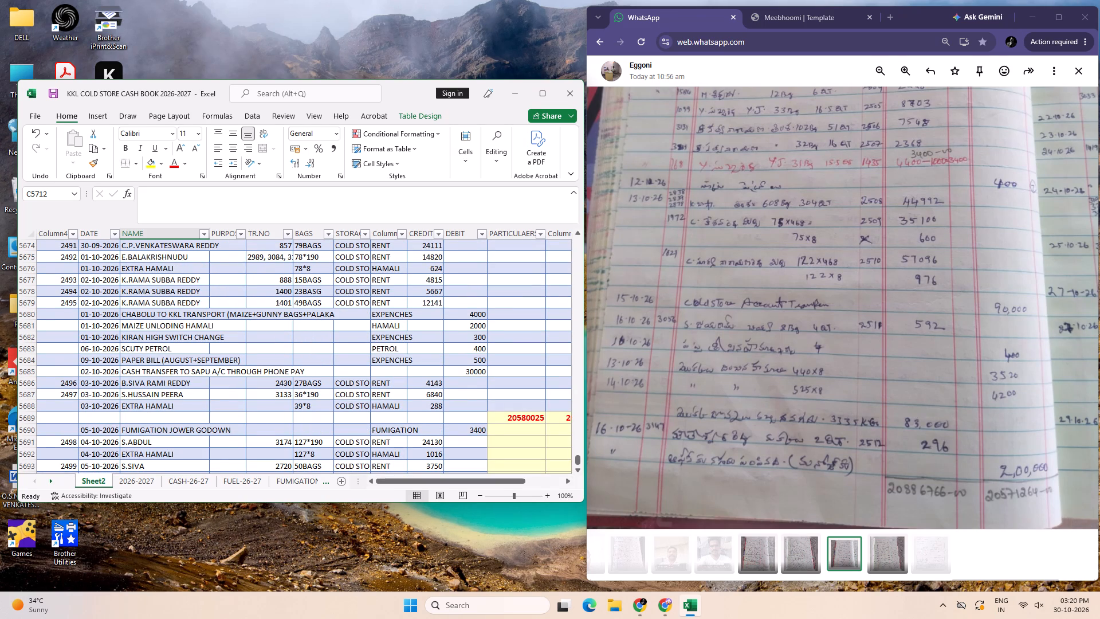
pyautogui.scroll(3, 152, 371)
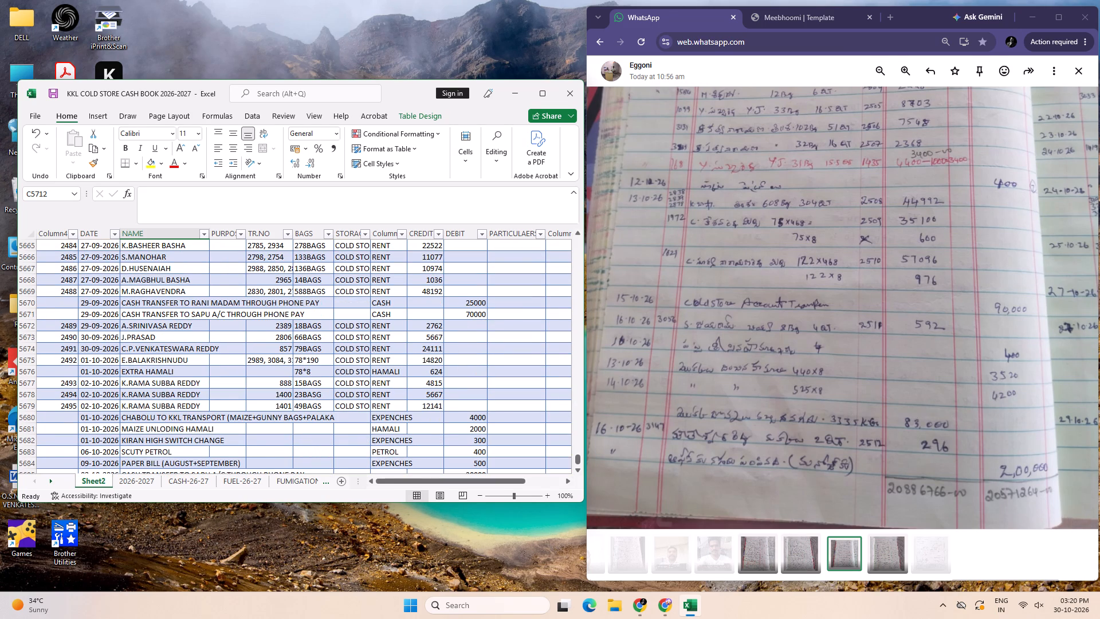
pyautogui.scroll(4, 173, 309)
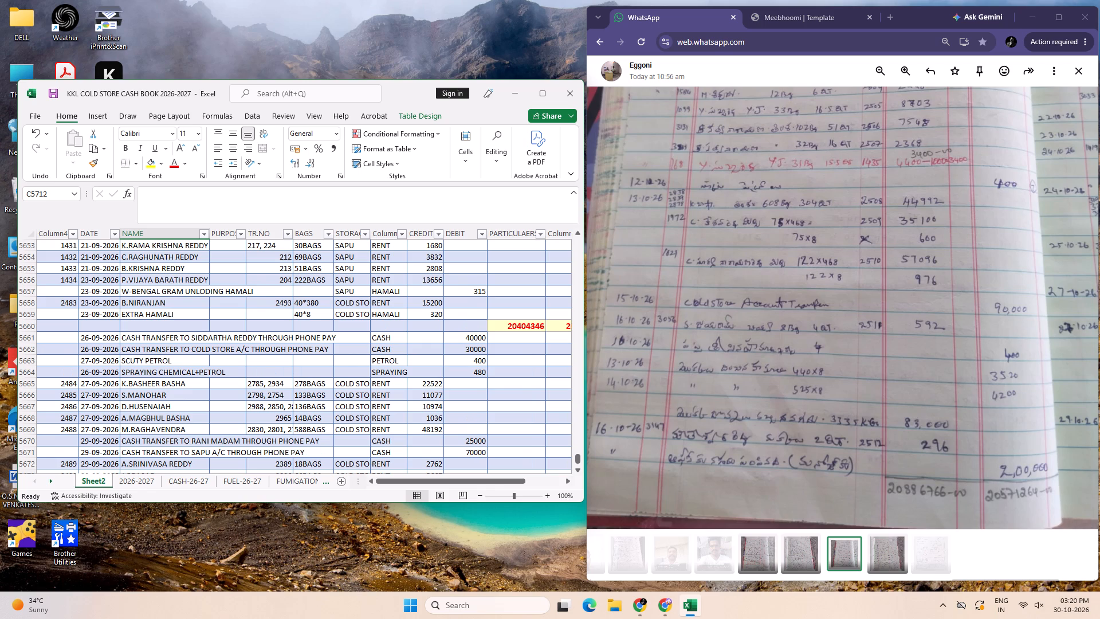
pyautogui.click(159, 347)
pyautogui.hotkey('ctrl', 'c')
pyautogui.scroll(-4, 160, 350)
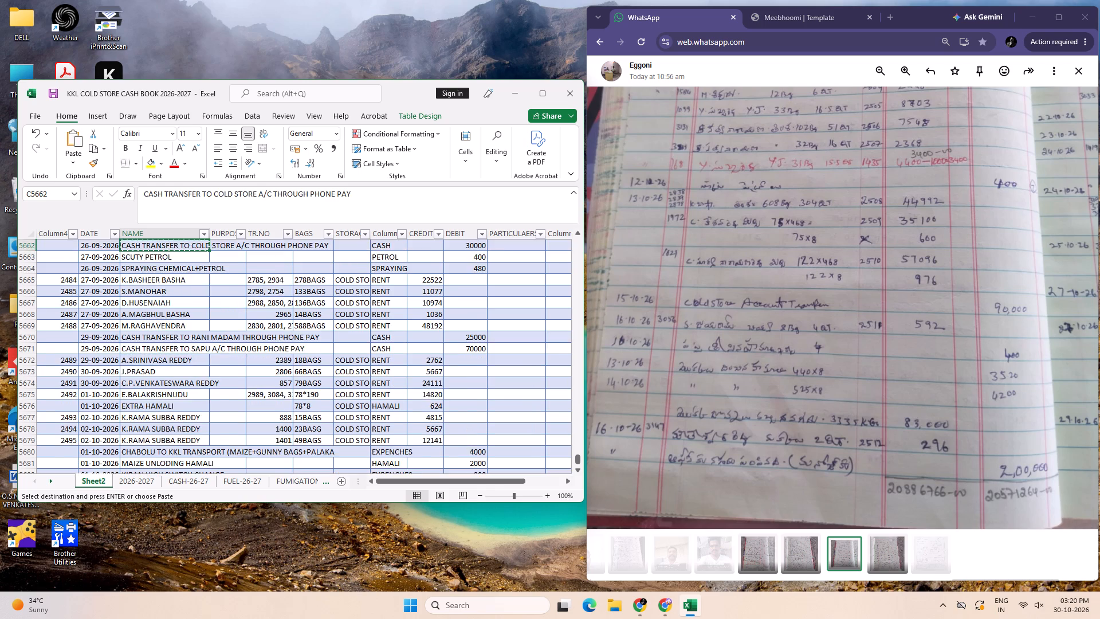
pyautogui.scroll(-17, 164, 355)
pyautogui.scroll(4, 165, 345)
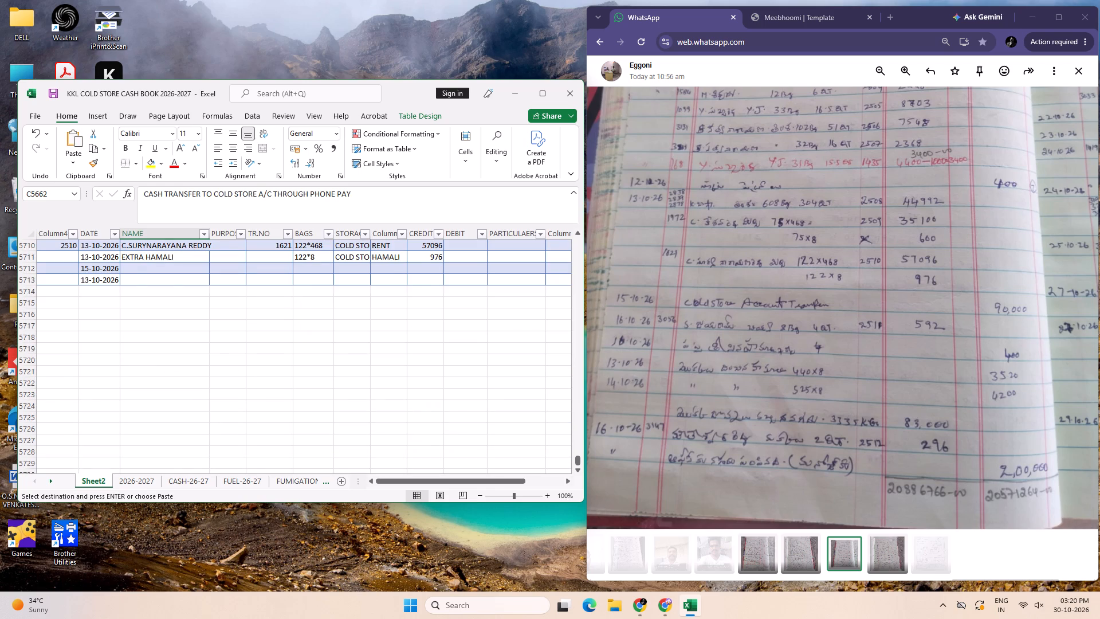
pyautogui.click(155, 336)
pyautogui.hotkey('ctrl', 'v')
# Categorise the cash transfer in row 5712 as CASH.
pyautogui.press('Tab')
pyautogui.press('Tab')
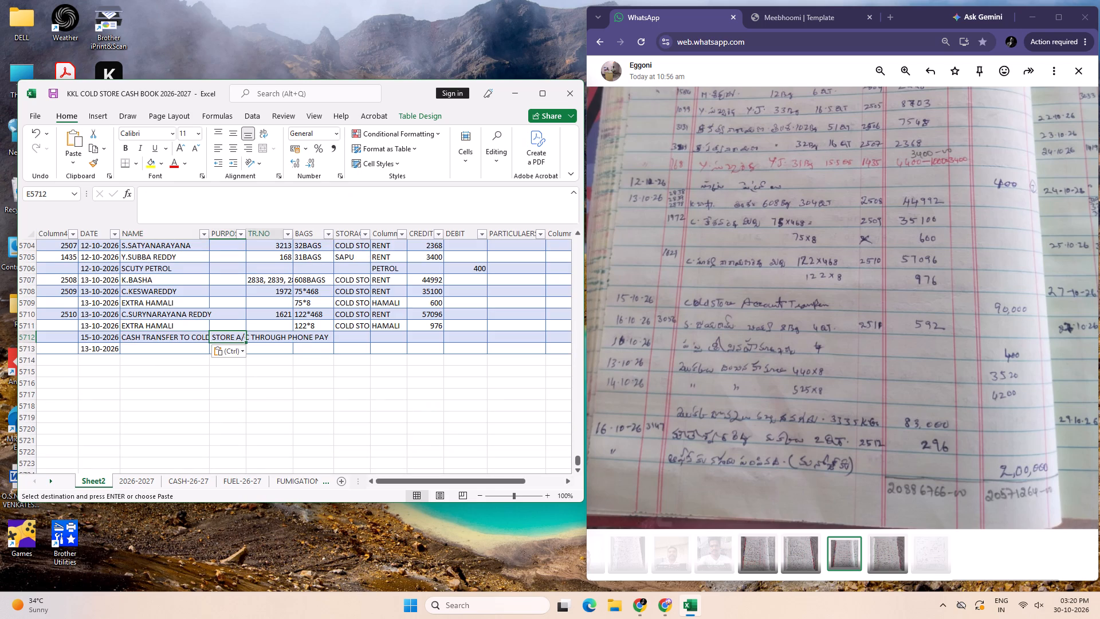
pyautogui.press('Tab')
pyautogui.press('Tab')
pyautogui.press('Tab')
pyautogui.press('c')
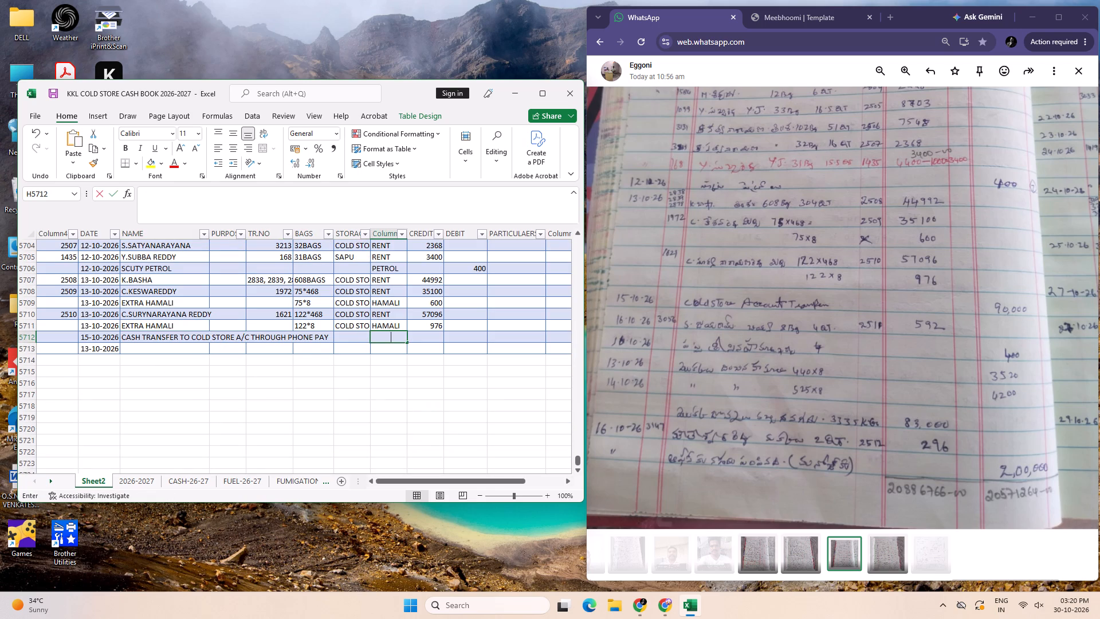
pyautogui.press('Tab')
pyautogui.press('Tab')
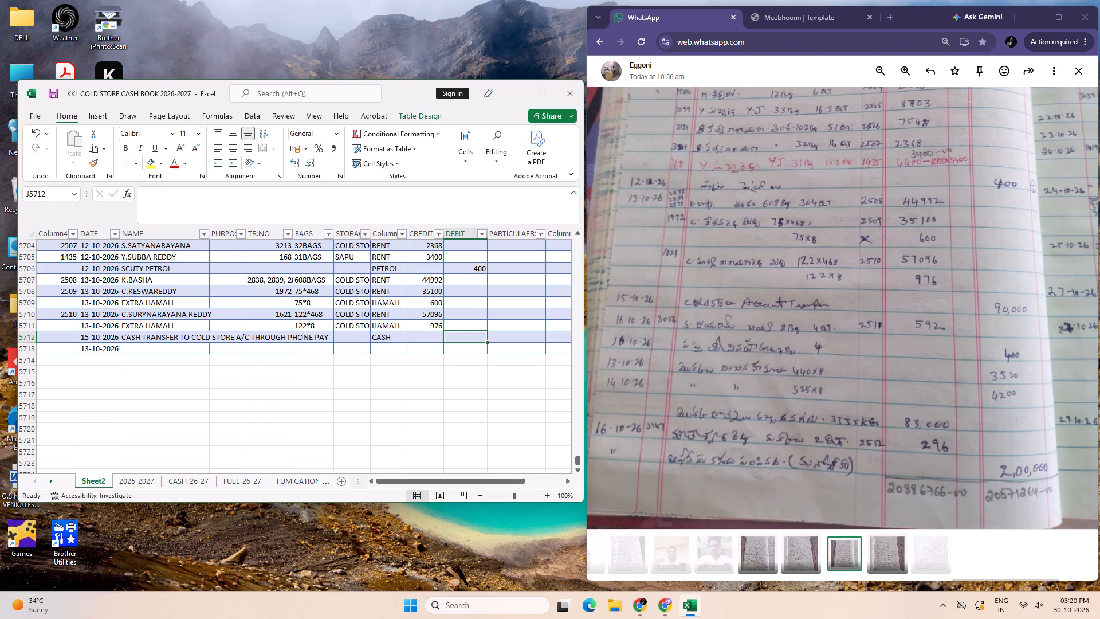
# Enter a debit of 90000 for the cold store account cash transfer in row 5712.
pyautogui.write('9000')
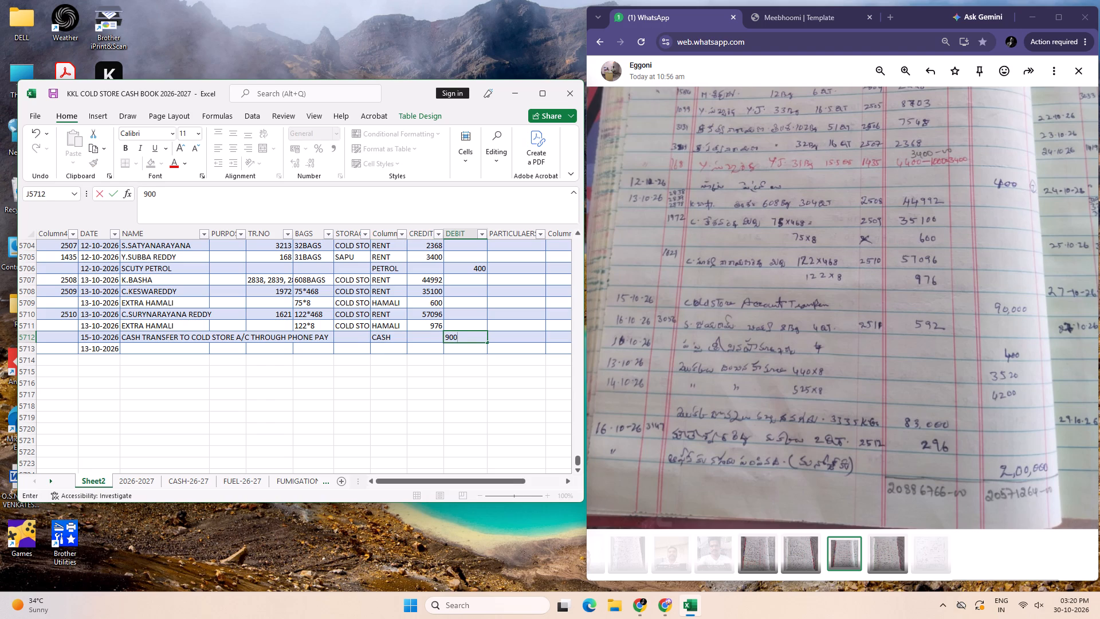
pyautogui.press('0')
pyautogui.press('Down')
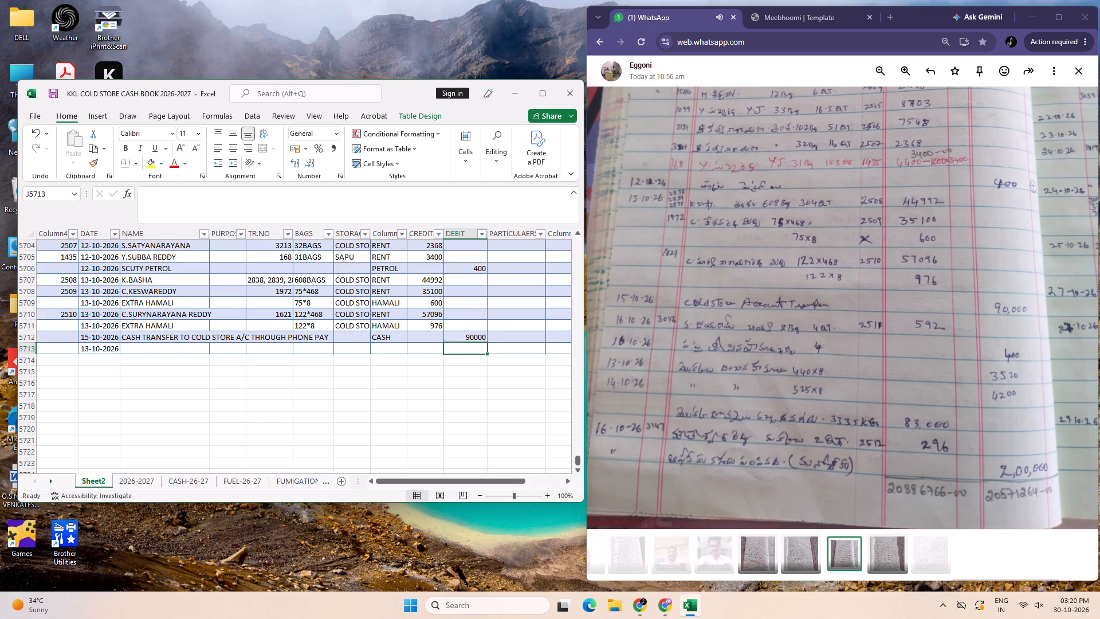
# Fill row 5713 with credit 592, category RENT, storage COLD STORE and 8BAGS.
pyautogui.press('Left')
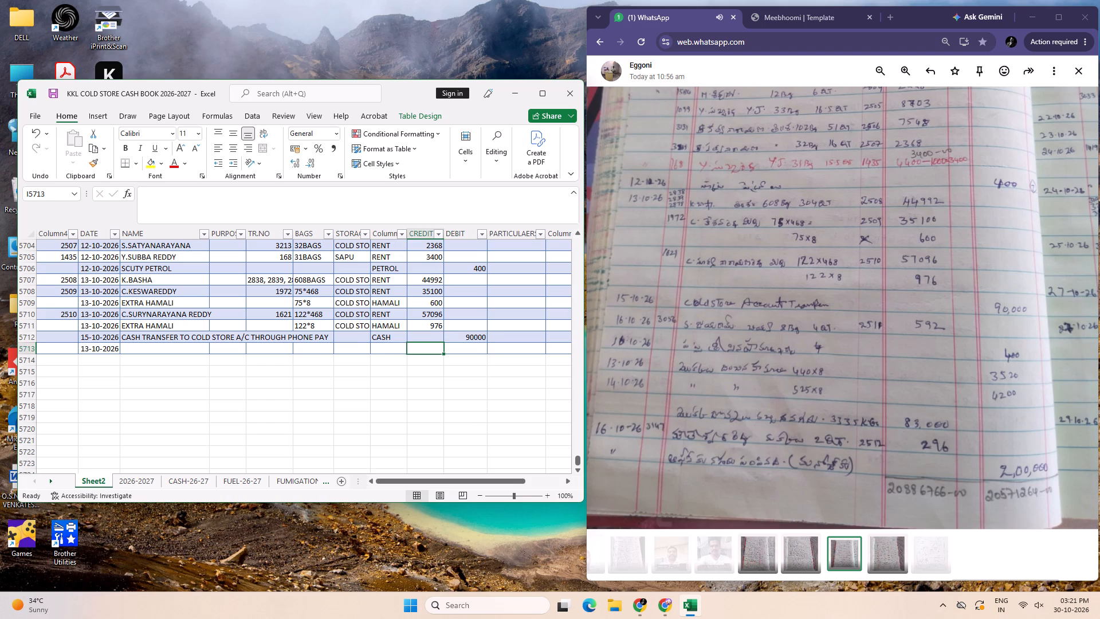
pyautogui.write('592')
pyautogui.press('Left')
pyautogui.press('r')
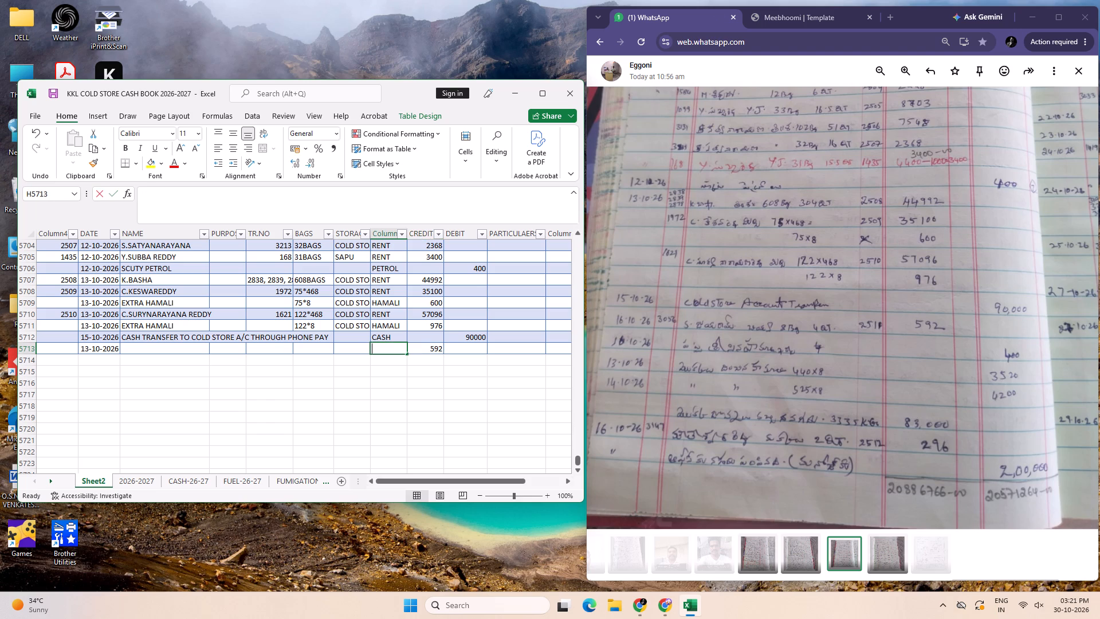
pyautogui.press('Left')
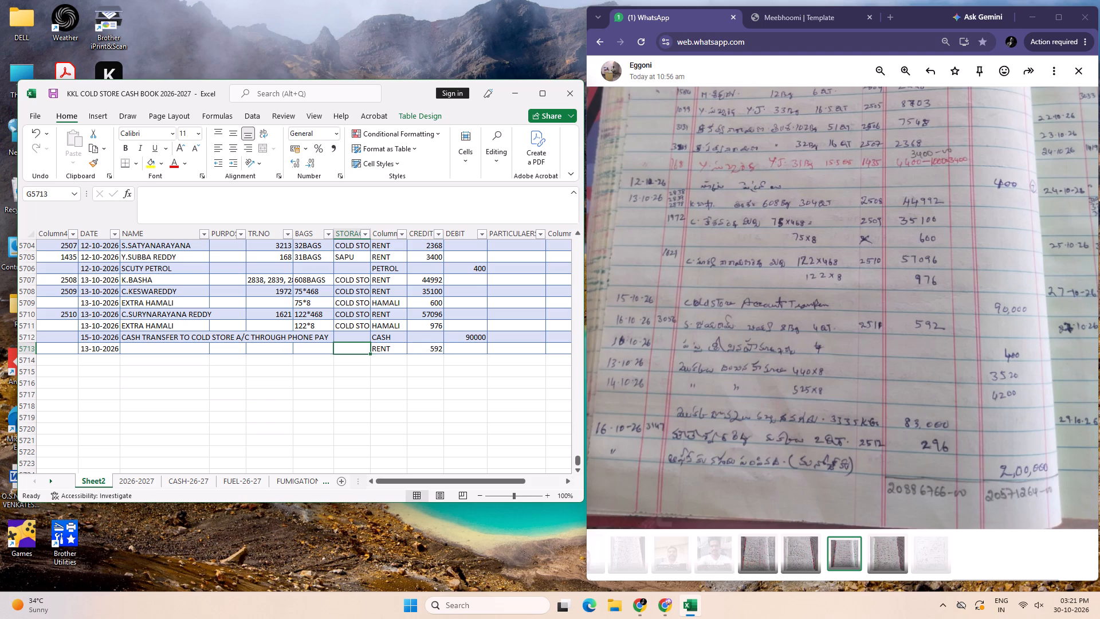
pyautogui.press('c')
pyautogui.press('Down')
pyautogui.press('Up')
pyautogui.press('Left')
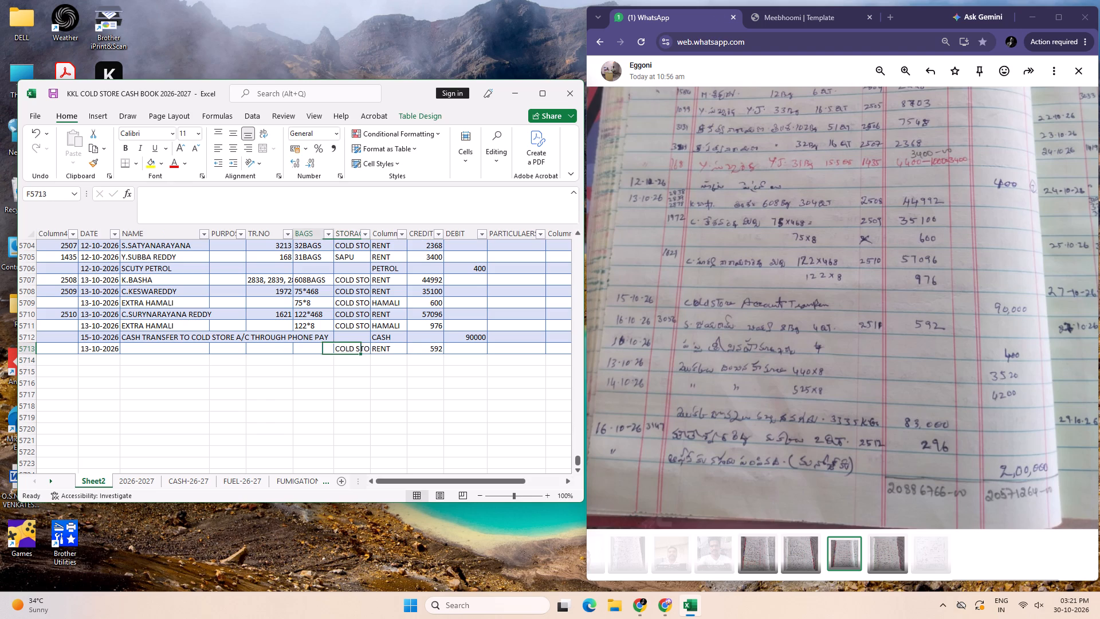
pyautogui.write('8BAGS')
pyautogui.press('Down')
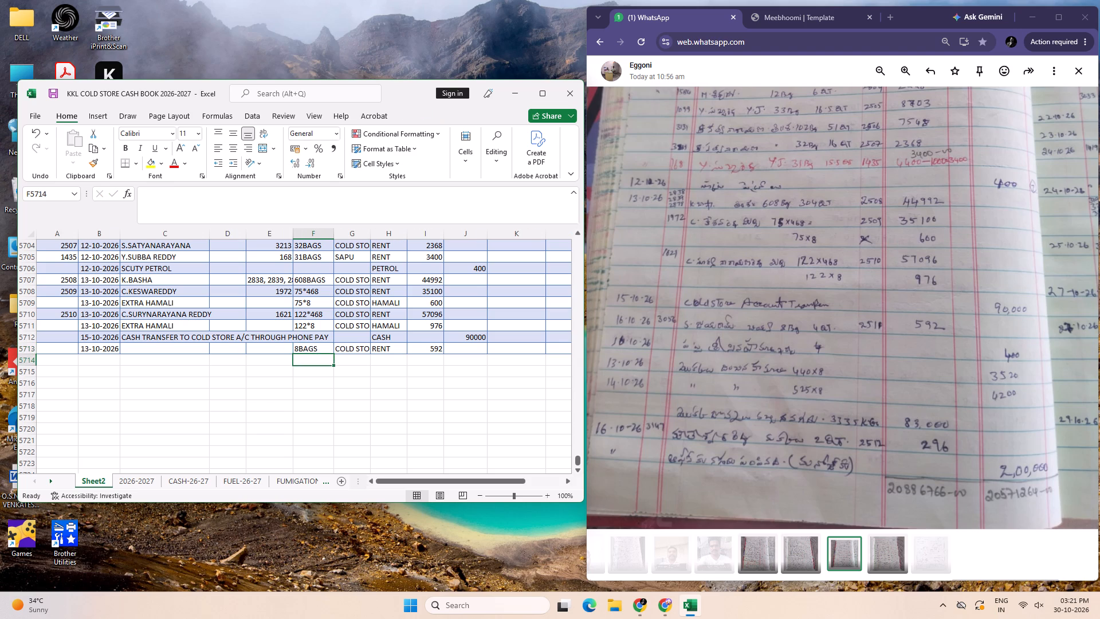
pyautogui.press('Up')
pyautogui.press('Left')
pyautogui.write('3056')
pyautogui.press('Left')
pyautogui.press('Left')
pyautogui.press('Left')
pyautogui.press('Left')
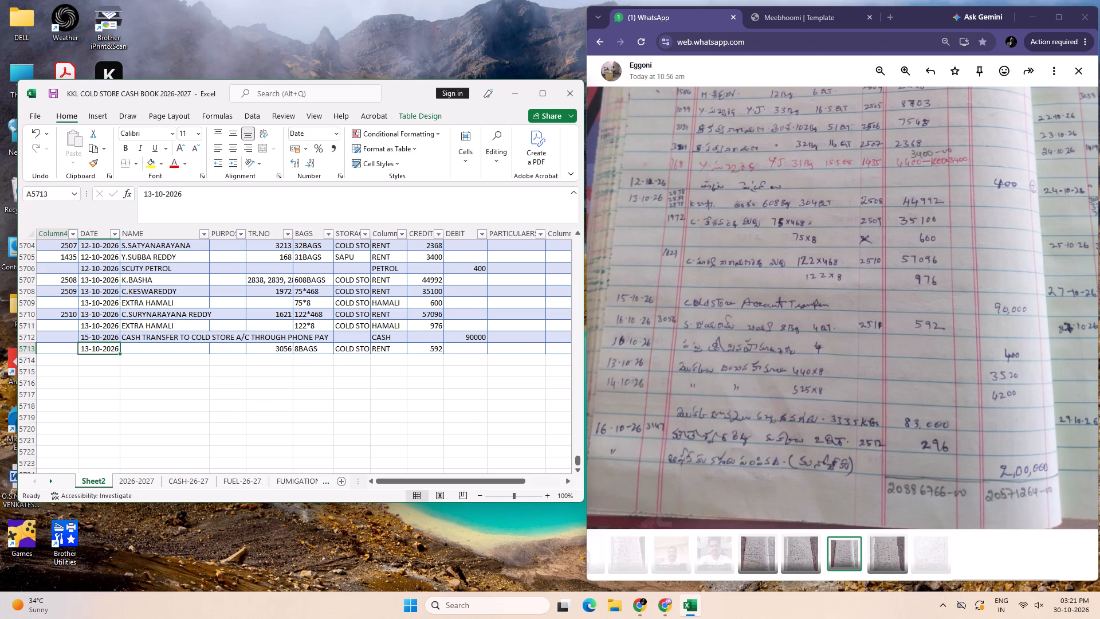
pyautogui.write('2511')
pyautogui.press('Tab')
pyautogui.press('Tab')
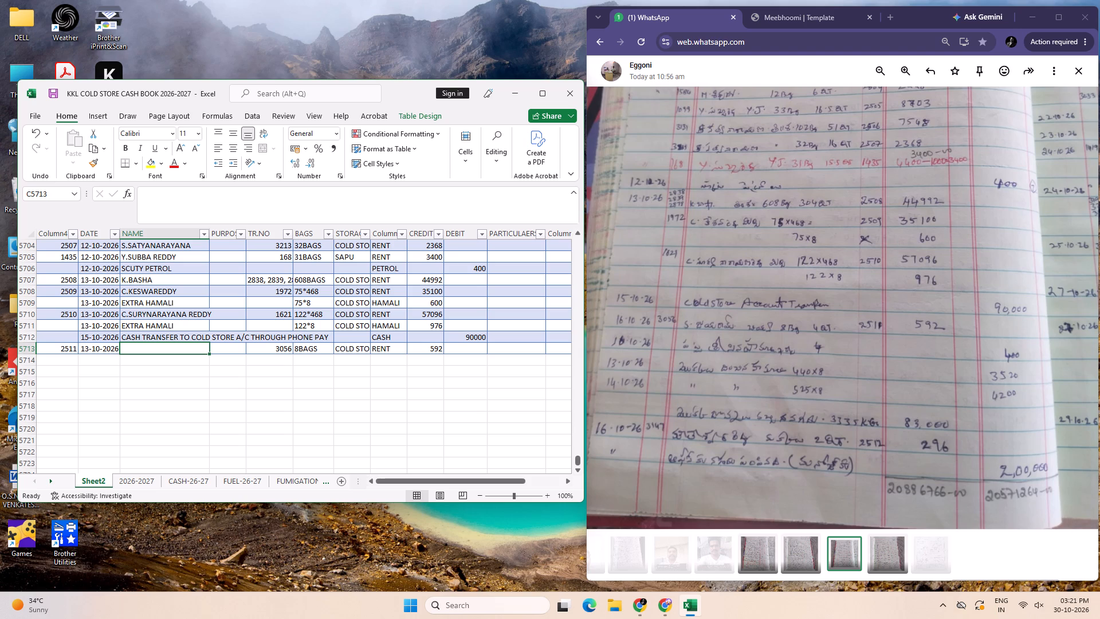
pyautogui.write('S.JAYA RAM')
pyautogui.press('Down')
# Change the date of row 5713 to 16-10-26 and save the workbook.
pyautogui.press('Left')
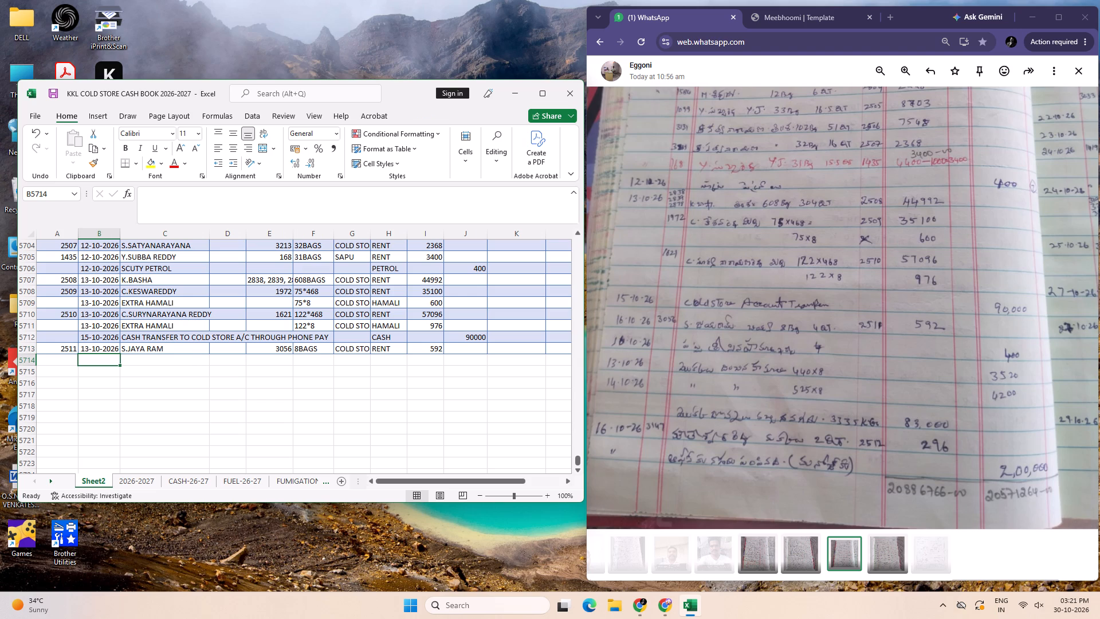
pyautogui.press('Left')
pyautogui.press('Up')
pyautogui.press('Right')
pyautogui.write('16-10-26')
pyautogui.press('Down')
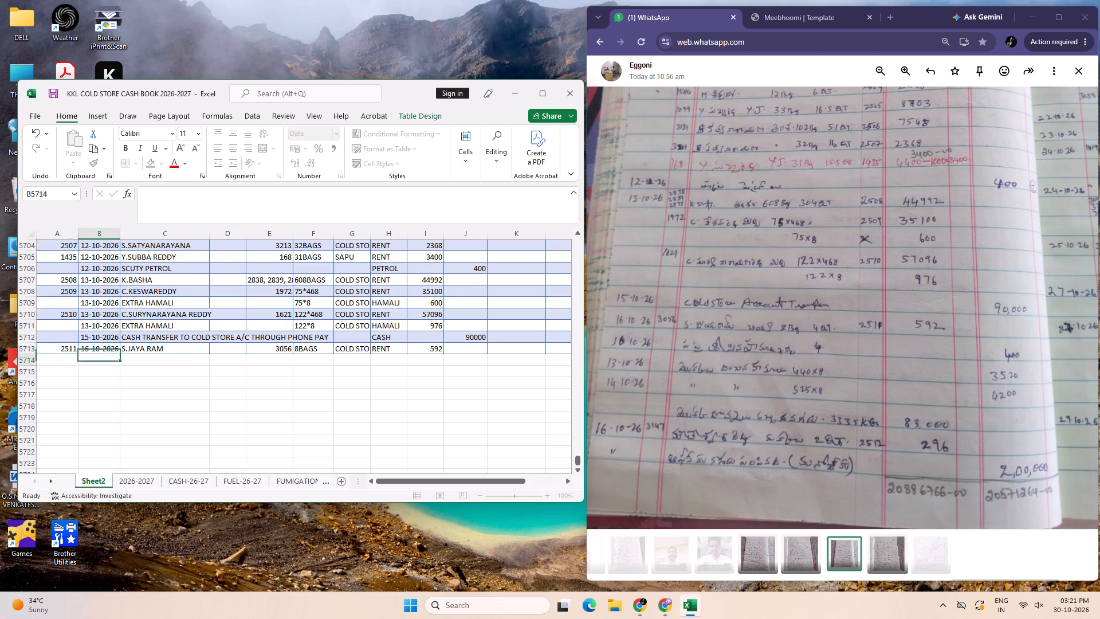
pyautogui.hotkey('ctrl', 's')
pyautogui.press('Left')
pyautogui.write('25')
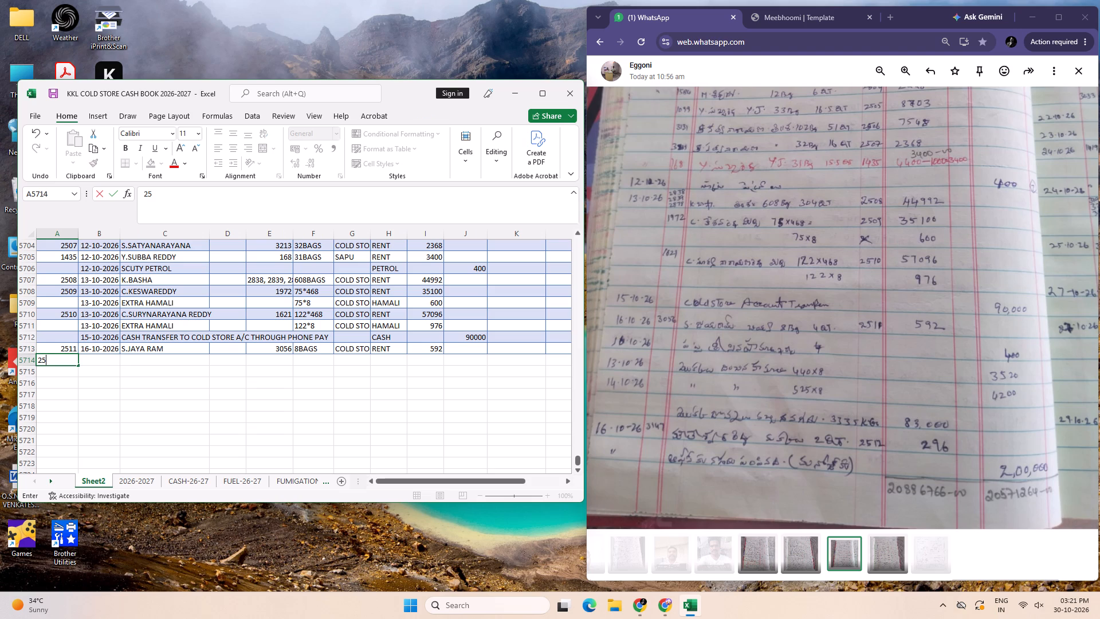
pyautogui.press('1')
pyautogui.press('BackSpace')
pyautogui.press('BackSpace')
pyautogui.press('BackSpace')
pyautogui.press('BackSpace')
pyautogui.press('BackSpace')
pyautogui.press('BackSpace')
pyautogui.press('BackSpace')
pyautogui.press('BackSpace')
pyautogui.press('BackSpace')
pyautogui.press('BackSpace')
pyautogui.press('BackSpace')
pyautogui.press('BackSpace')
# Fill the date in row 5714 from the row above and enter the name FUMIGATION REMOVE.
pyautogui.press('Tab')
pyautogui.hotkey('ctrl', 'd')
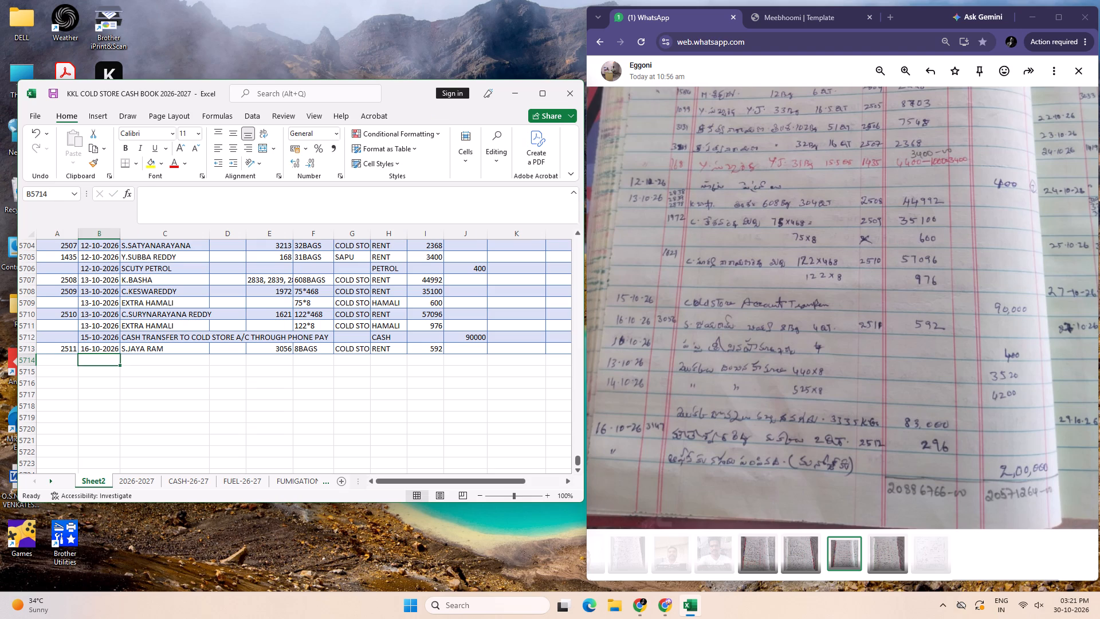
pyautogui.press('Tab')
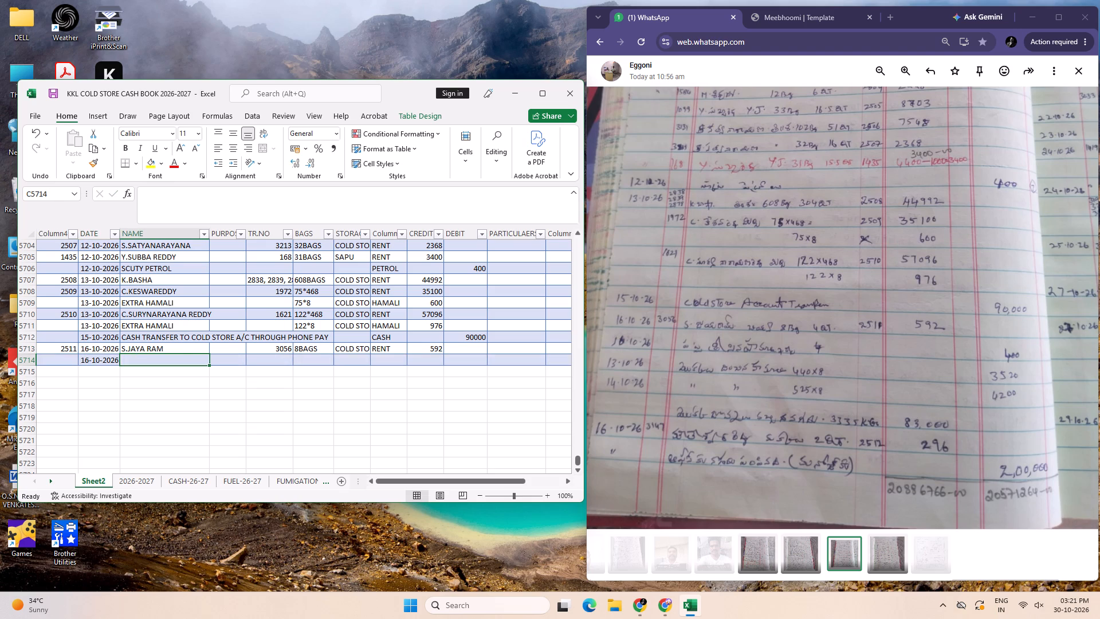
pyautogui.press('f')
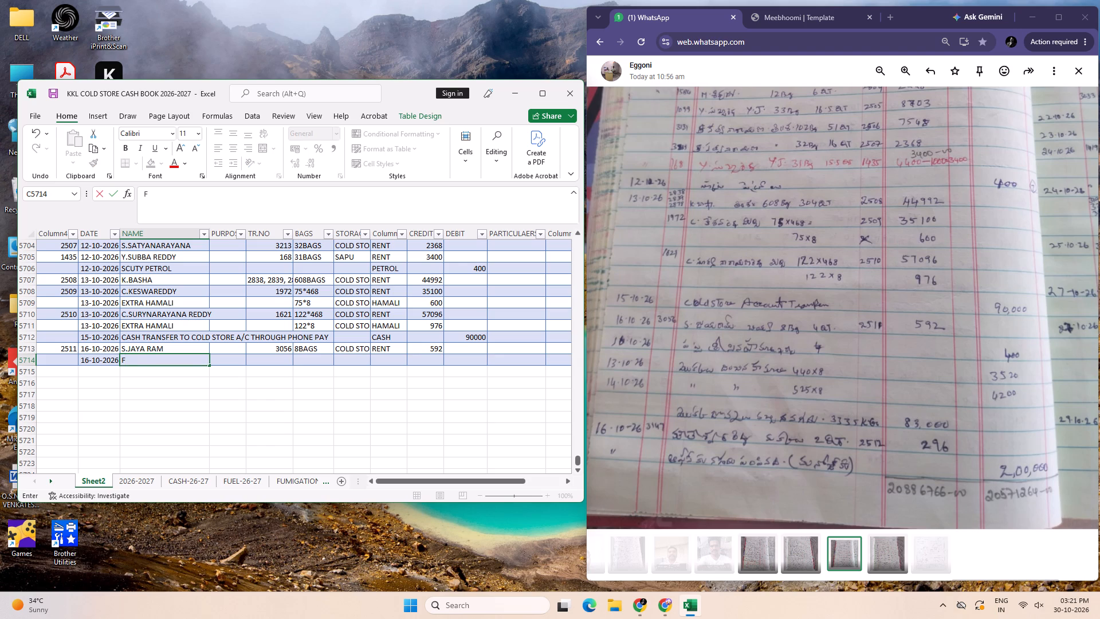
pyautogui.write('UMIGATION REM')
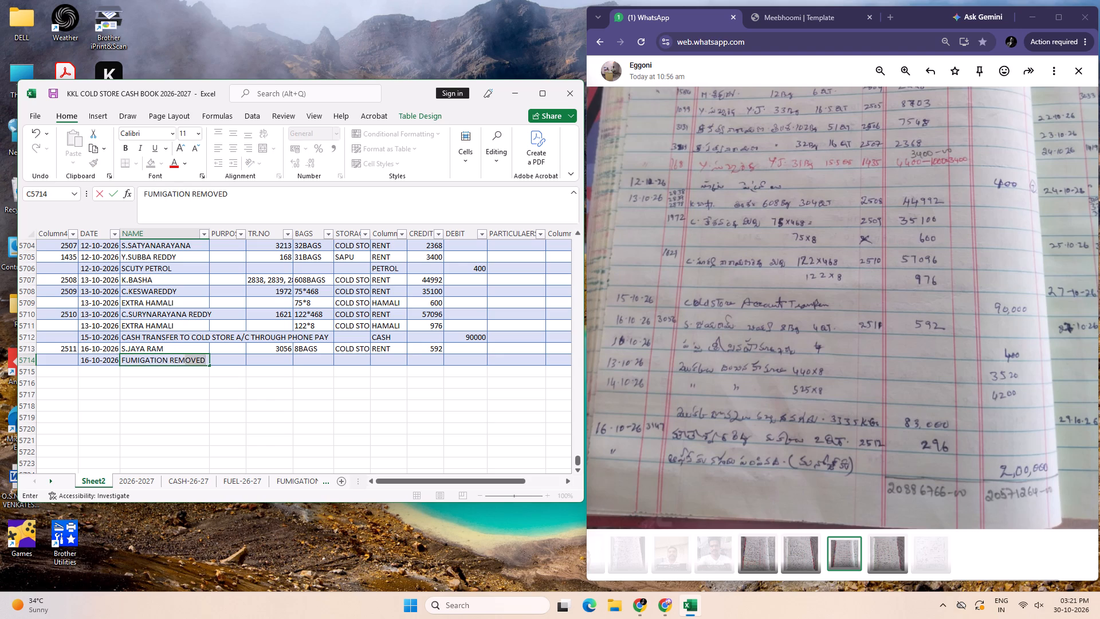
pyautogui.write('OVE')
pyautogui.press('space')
# Expand the name in row 5714 to FUMIGATION COVER REMOVE HAMALI.
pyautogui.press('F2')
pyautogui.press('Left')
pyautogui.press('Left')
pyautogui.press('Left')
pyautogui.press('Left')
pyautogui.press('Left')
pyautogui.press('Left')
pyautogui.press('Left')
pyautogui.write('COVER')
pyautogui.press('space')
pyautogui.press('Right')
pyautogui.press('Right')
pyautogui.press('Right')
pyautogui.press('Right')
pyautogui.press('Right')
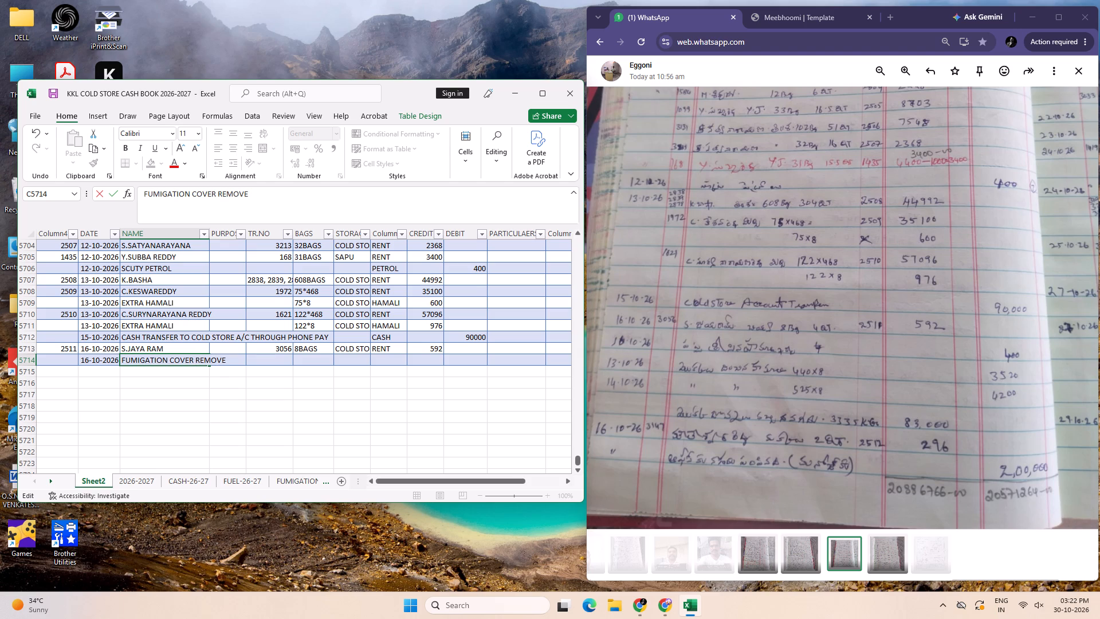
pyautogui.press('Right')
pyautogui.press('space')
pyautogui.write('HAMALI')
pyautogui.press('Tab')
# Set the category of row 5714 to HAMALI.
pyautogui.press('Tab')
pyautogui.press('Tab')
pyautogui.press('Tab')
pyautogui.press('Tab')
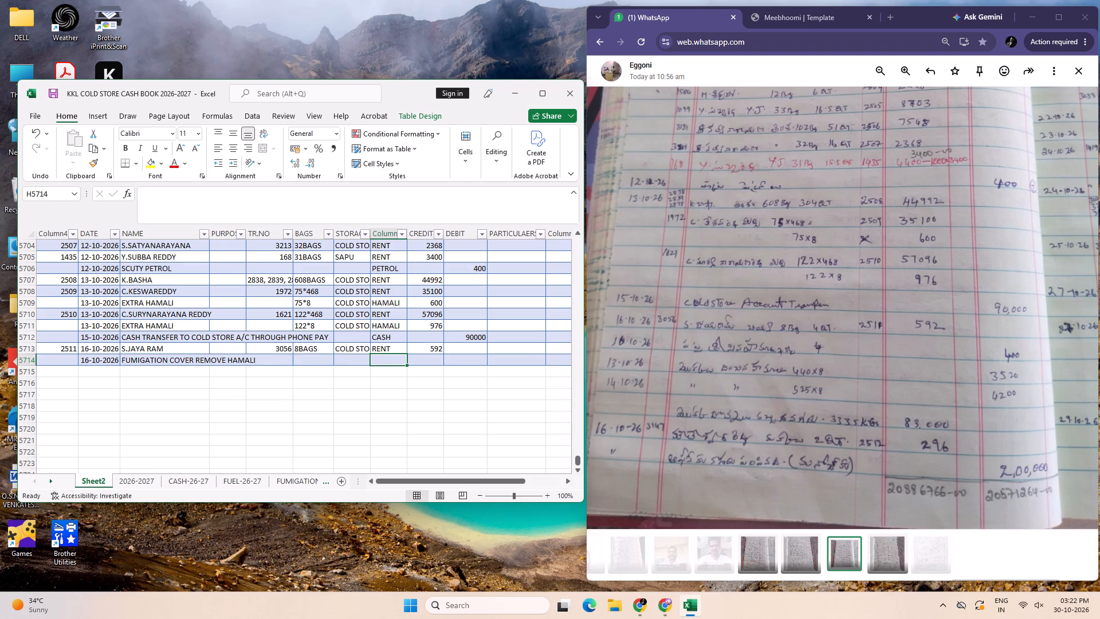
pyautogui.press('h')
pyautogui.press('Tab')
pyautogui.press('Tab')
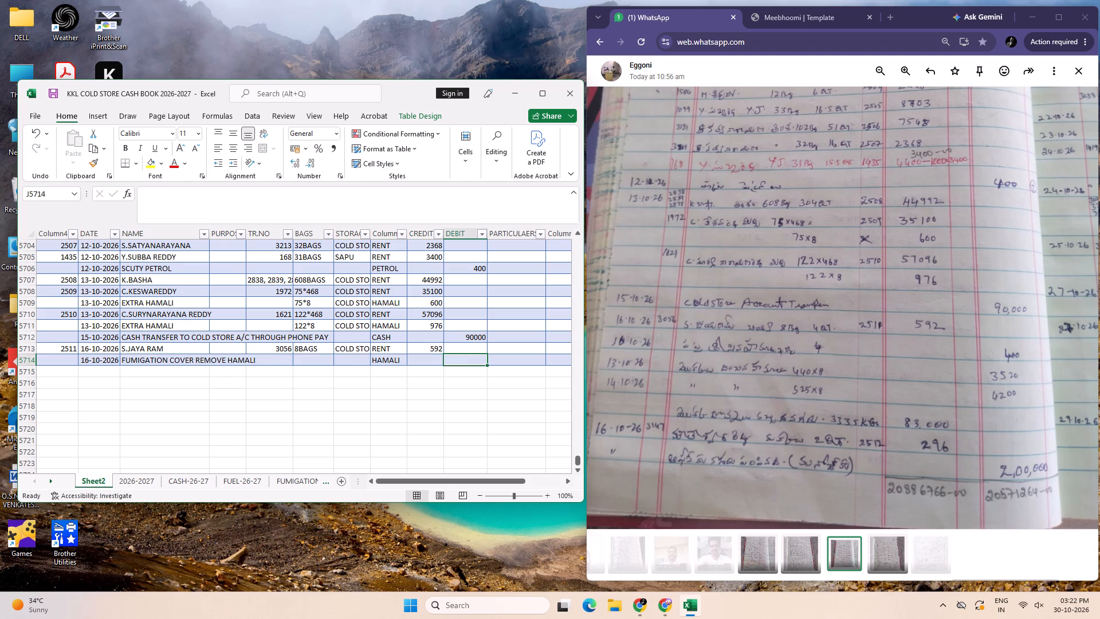
# Set the category of row 5714 to FUMIGATION and its debit to 400.
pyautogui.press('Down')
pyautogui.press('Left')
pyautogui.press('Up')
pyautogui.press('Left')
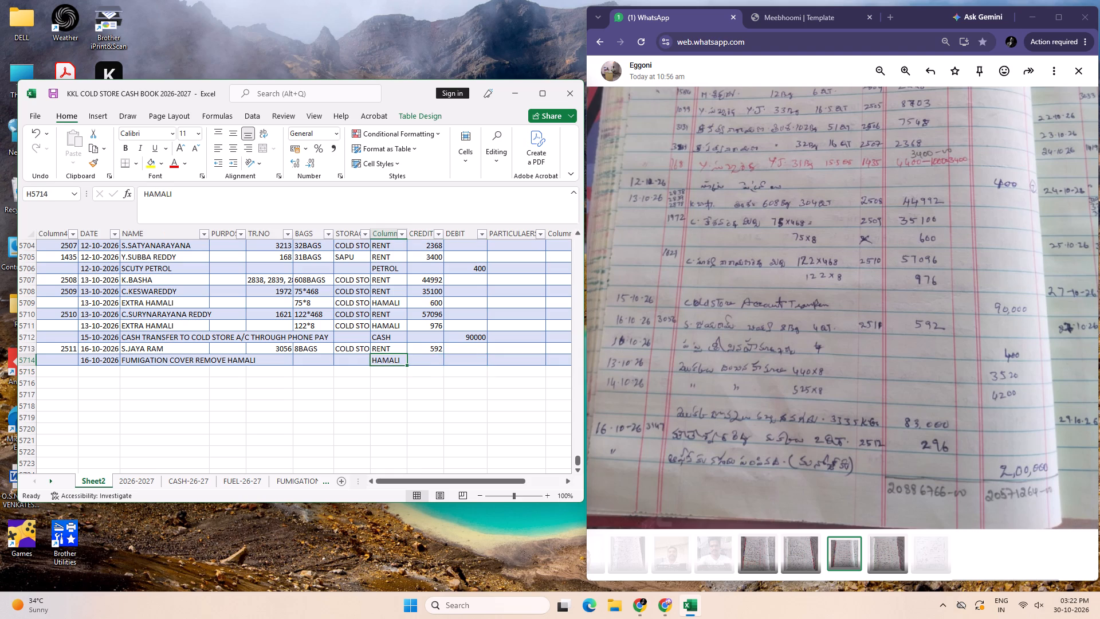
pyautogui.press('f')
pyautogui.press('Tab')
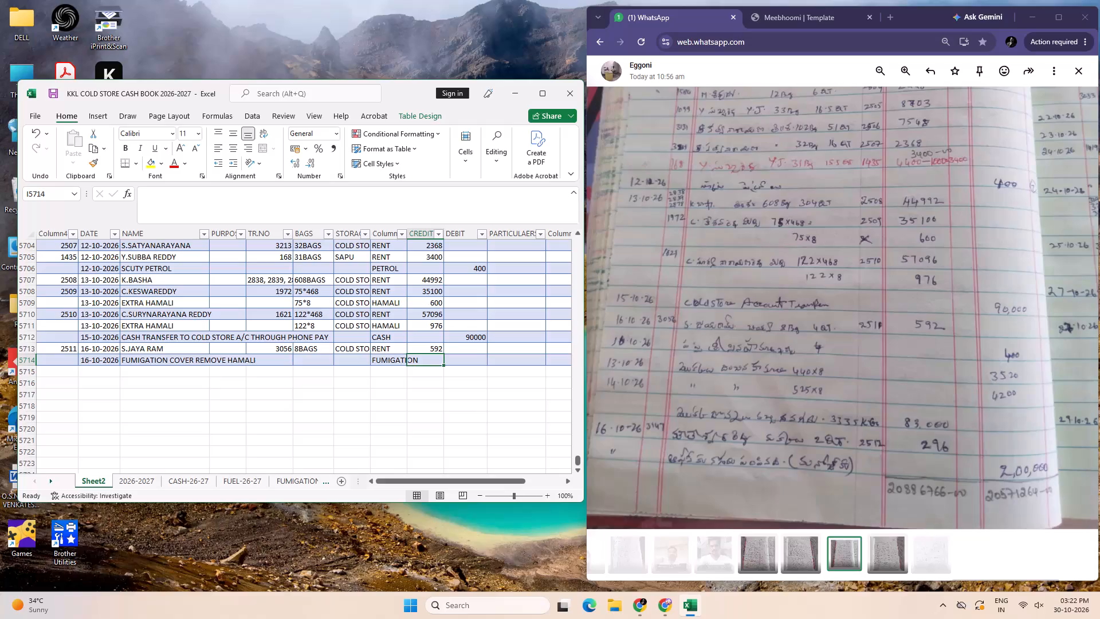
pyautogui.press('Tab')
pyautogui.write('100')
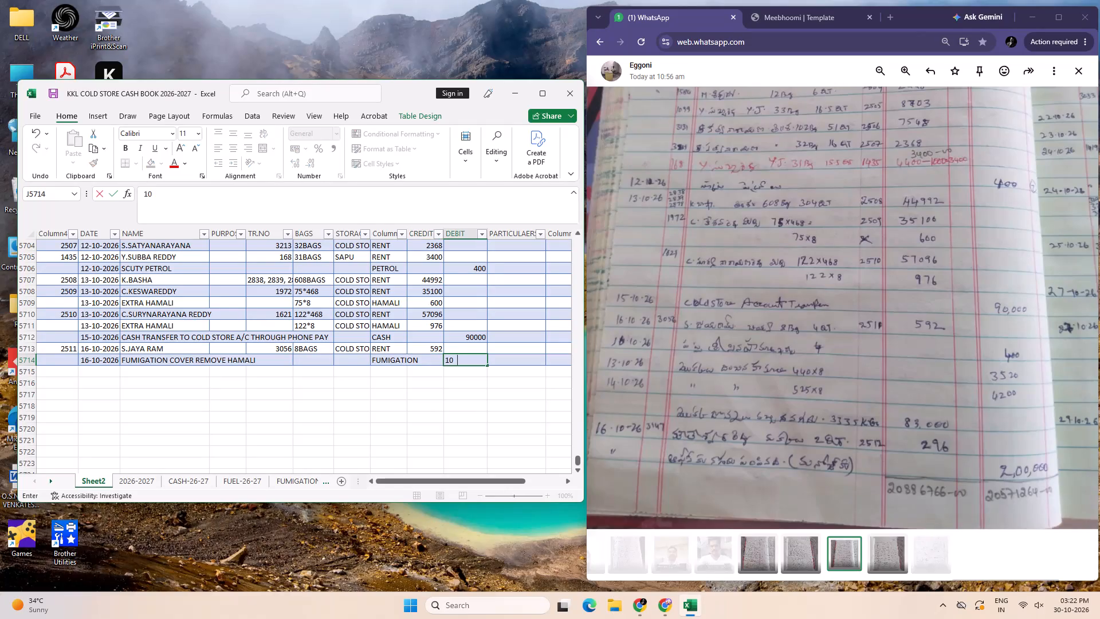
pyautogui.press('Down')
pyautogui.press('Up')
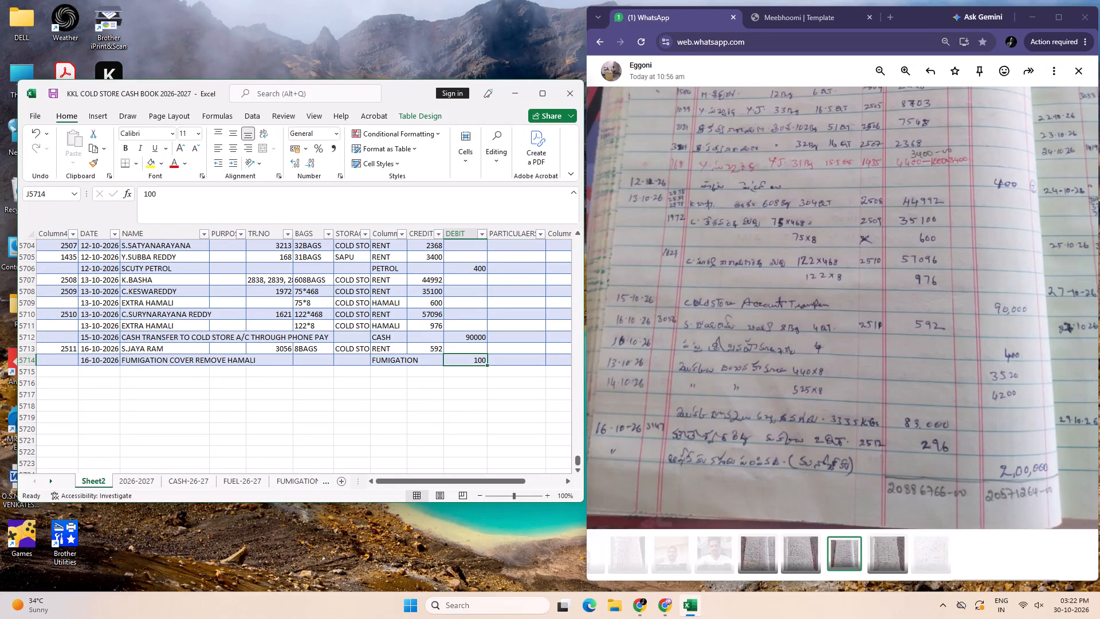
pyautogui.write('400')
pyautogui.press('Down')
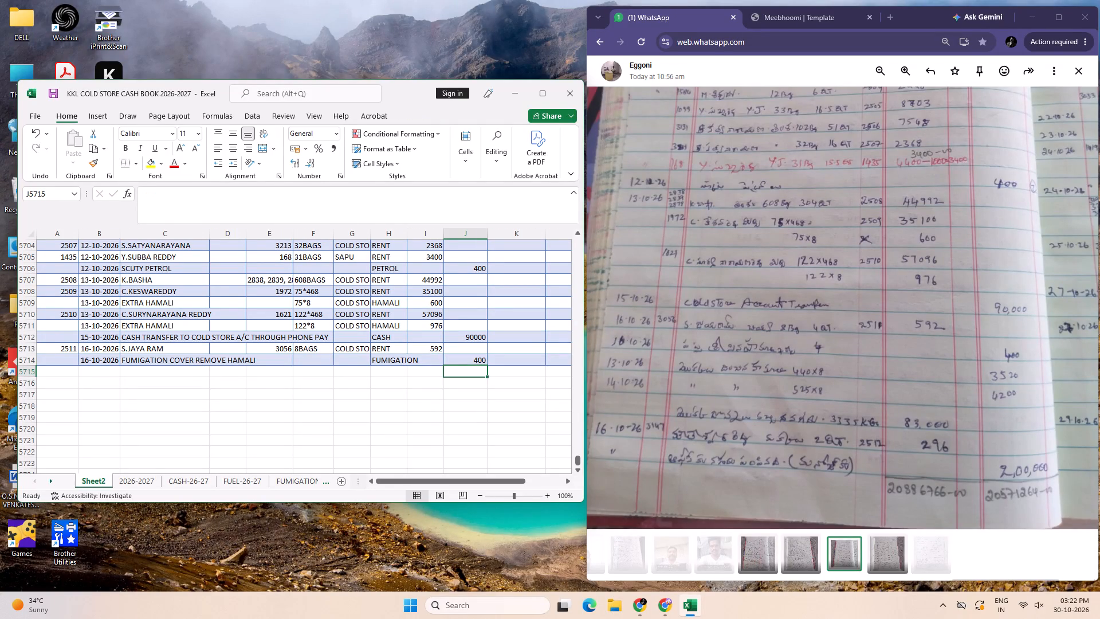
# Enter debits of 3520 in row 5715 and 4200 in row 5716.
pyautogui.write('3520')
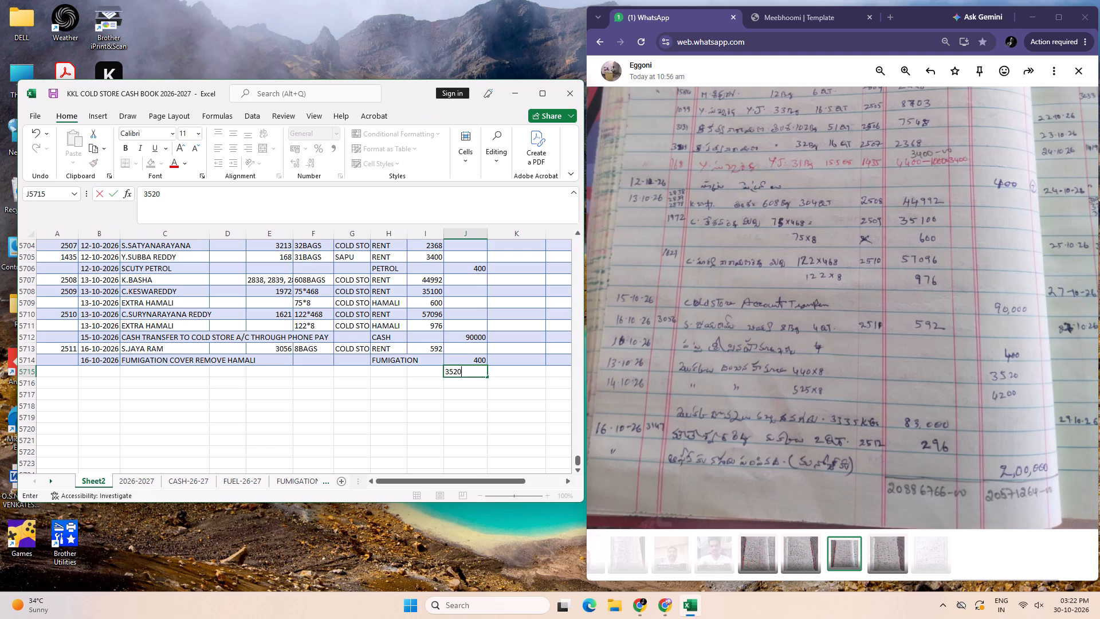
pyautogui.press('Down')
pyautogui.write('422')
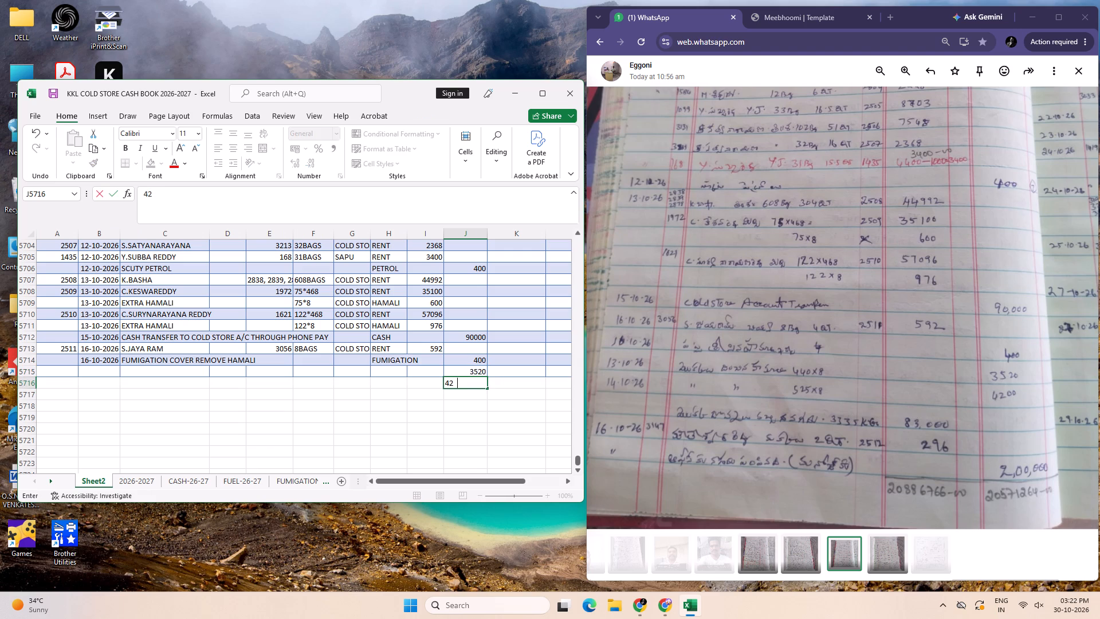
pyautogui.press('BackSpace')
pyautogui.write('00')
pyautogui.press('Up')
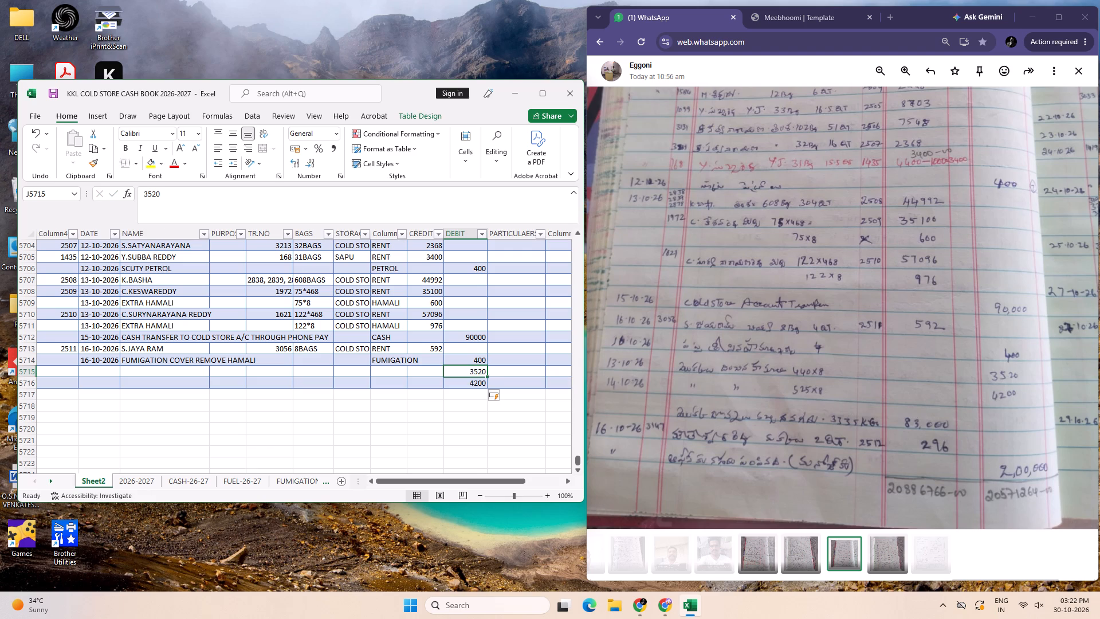
# Replace the debits in rows 5715 and 5716 with the formulas =440*8 and =525*8.
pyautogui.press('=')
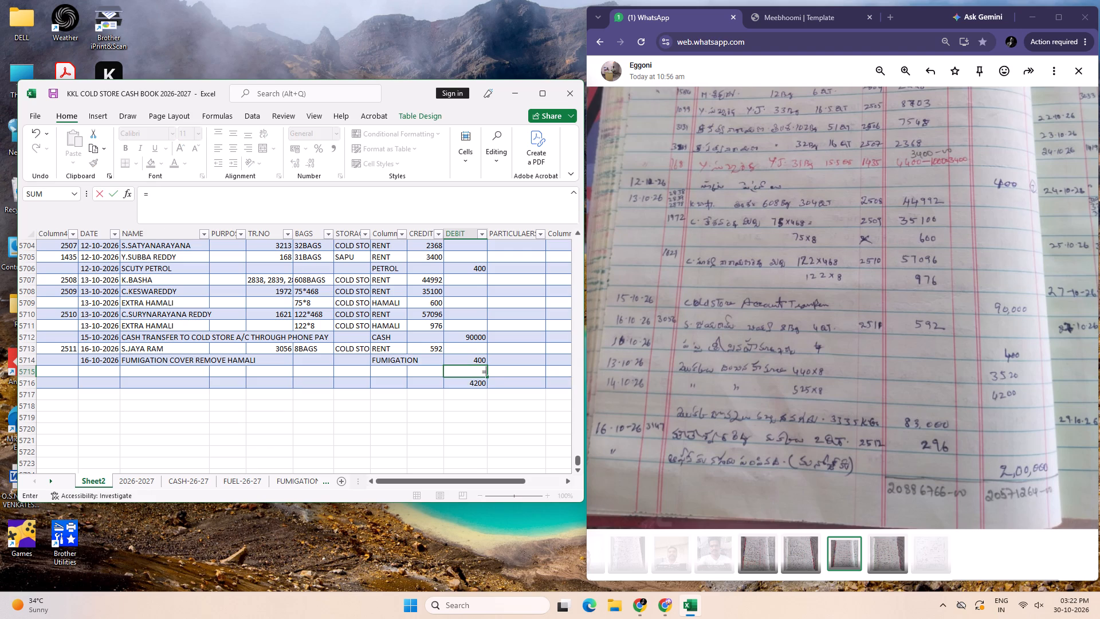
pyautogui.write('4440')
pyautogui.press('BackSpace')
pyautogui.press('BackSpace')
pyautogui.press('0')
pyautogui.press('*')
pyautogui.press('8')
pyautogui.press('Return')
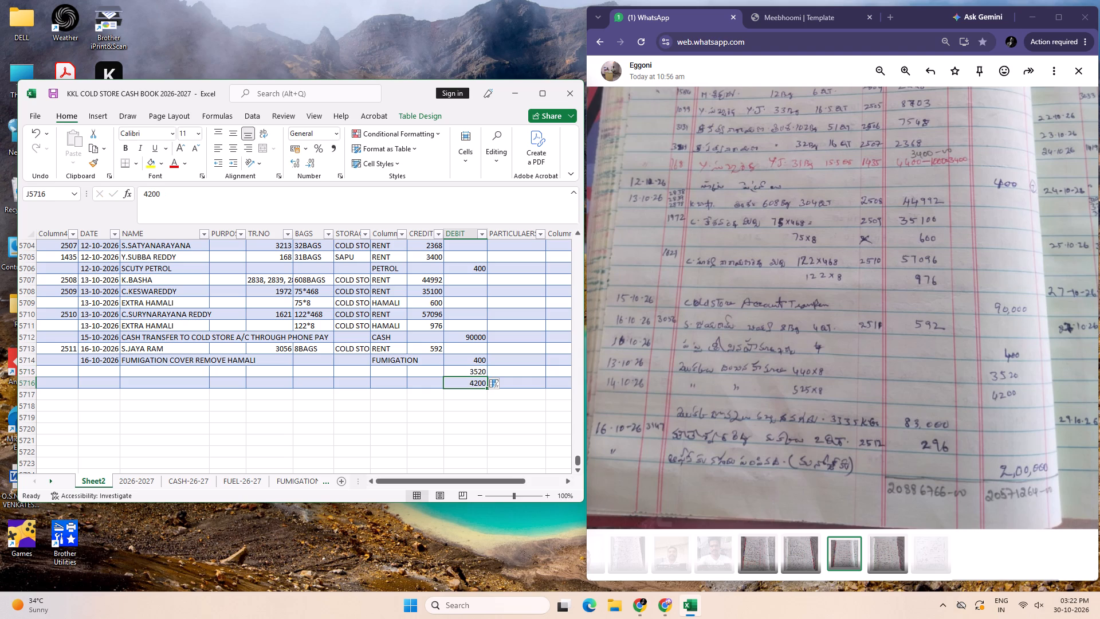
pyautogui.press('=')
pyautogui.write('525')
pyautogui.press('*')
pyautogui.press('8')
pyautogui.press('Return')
# Set the category of rows 5715 and 5716 to HAMALI.
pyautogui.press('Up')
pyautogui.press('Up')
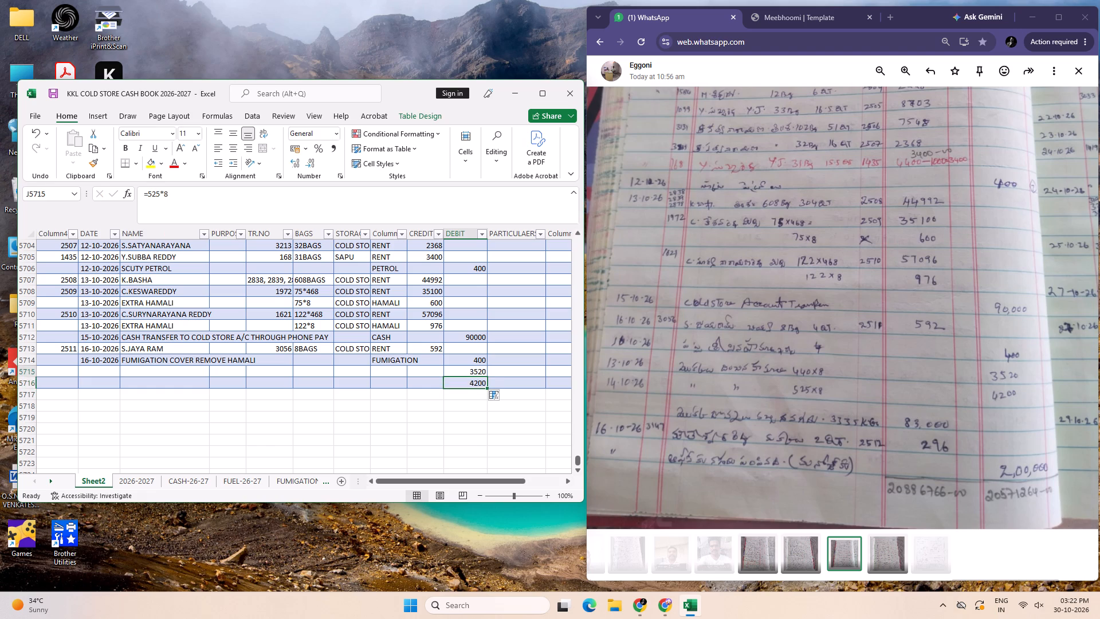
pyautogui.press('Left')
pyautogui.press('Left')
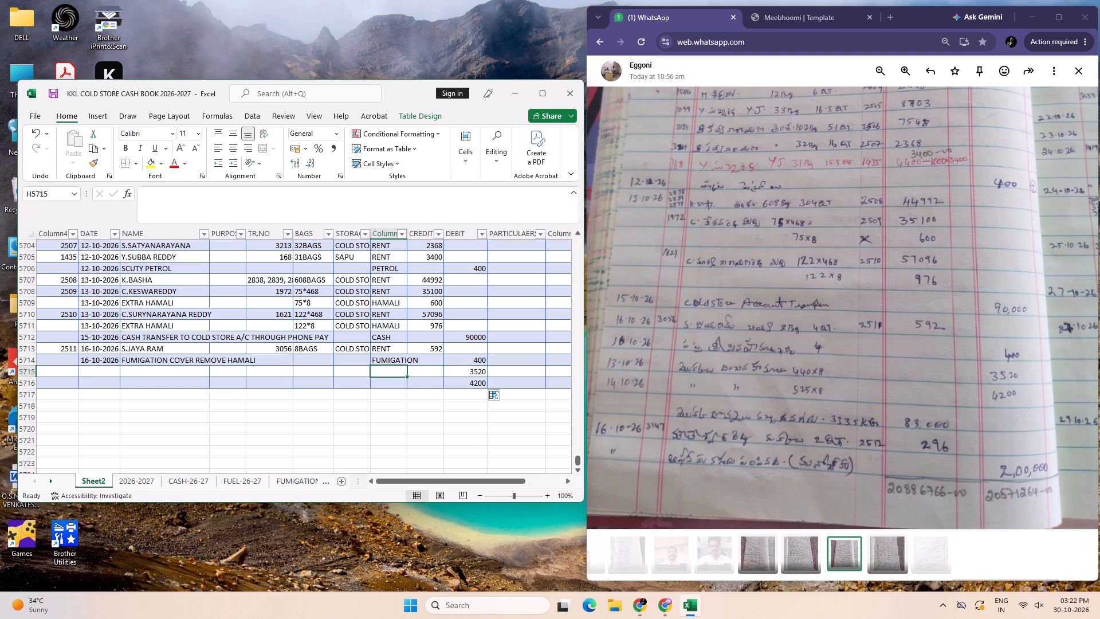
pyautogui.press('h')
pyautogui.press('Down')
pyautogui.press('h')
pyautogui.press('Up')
# Date row 5715 as 13-10-26 and row 5716 as 14-10-26.
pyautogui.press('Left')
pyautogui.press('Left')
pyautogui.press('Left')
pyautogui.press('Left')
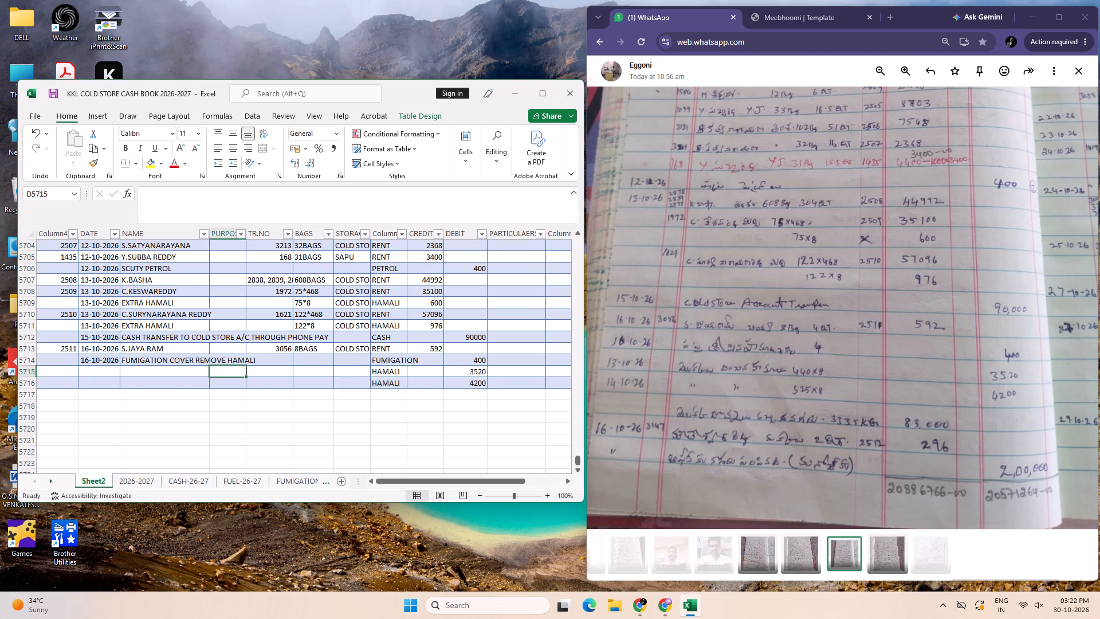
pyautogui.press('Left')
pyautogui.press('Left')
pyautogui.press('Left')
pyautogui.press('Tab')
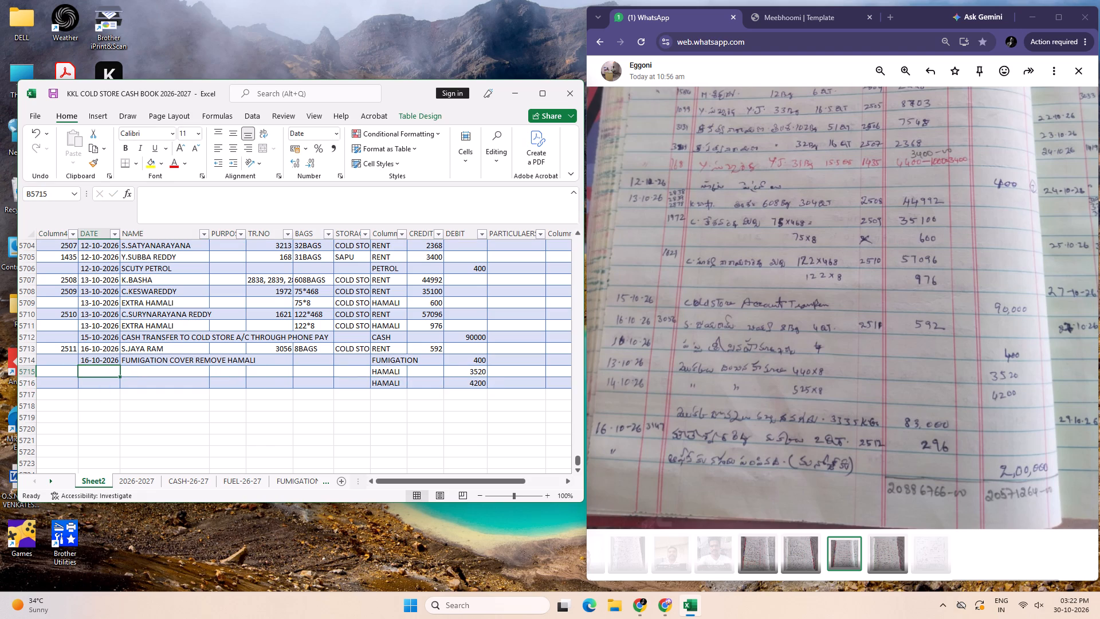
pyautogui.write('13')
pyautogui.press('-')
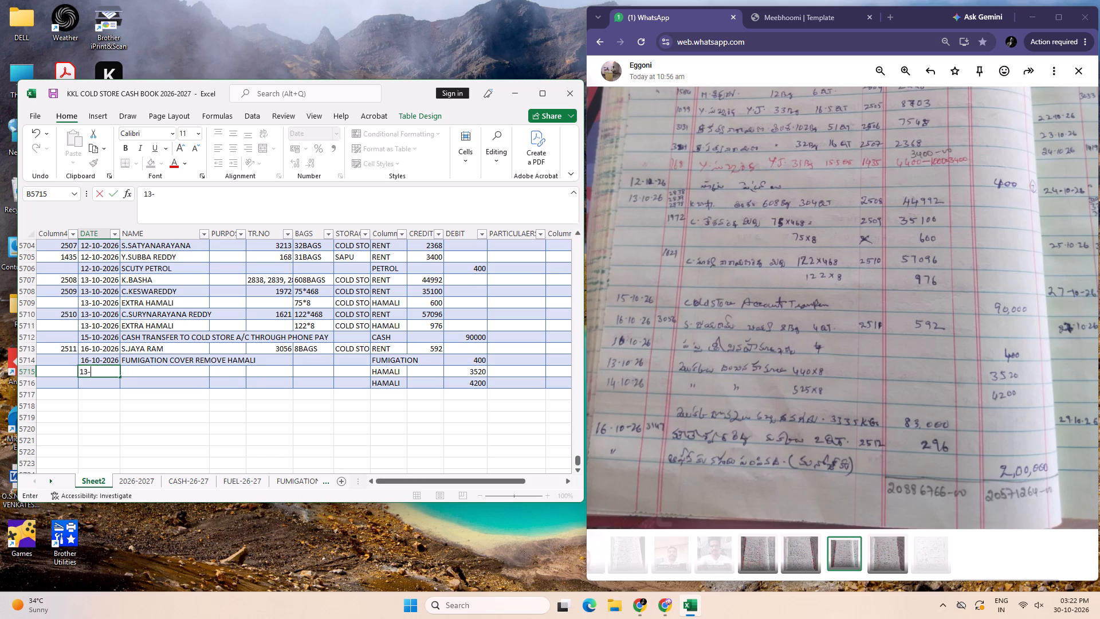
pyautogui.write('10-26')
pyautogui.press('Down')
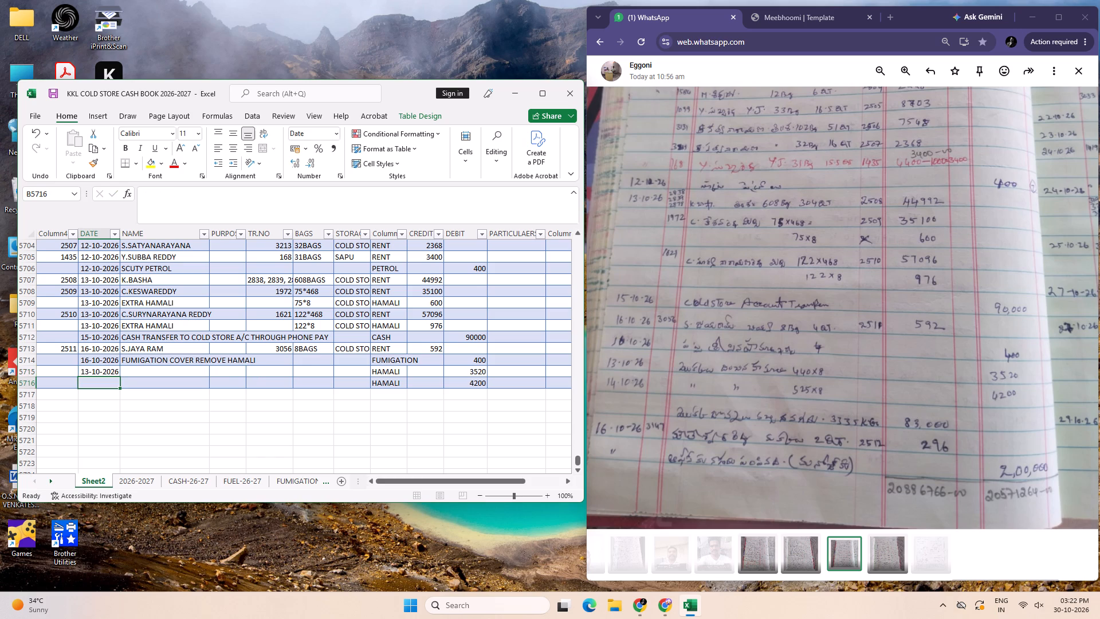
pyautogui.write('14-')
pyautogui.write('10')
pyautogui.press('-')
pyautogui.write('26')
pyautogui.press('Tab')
# Enter the name MAIZE UNLODING HAMALI in row 5715, fill it down to row 5716, and save the workbook.
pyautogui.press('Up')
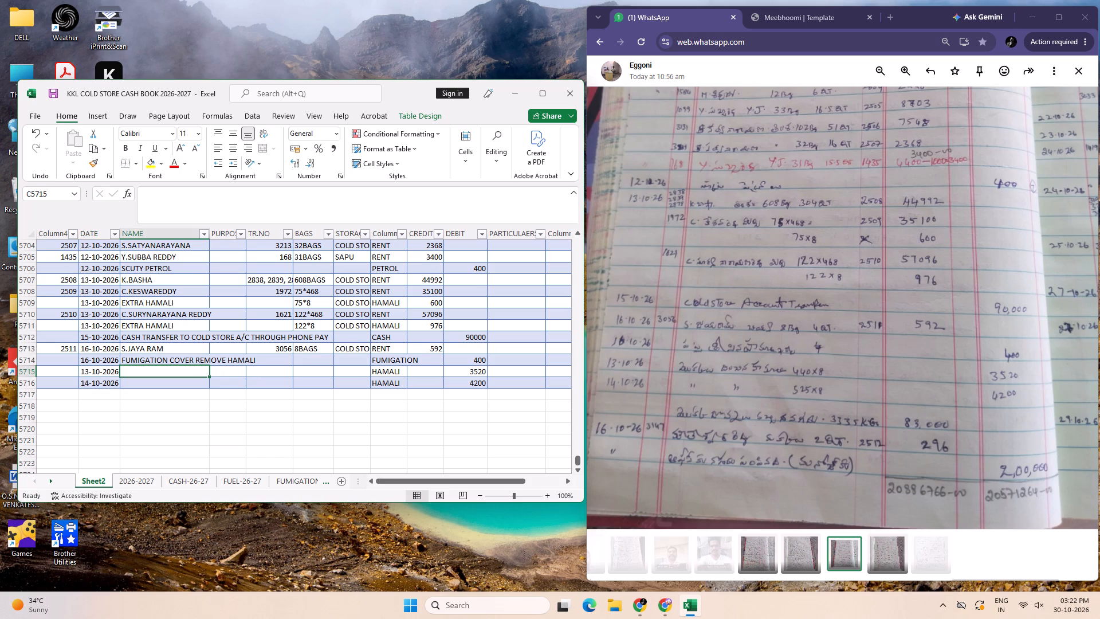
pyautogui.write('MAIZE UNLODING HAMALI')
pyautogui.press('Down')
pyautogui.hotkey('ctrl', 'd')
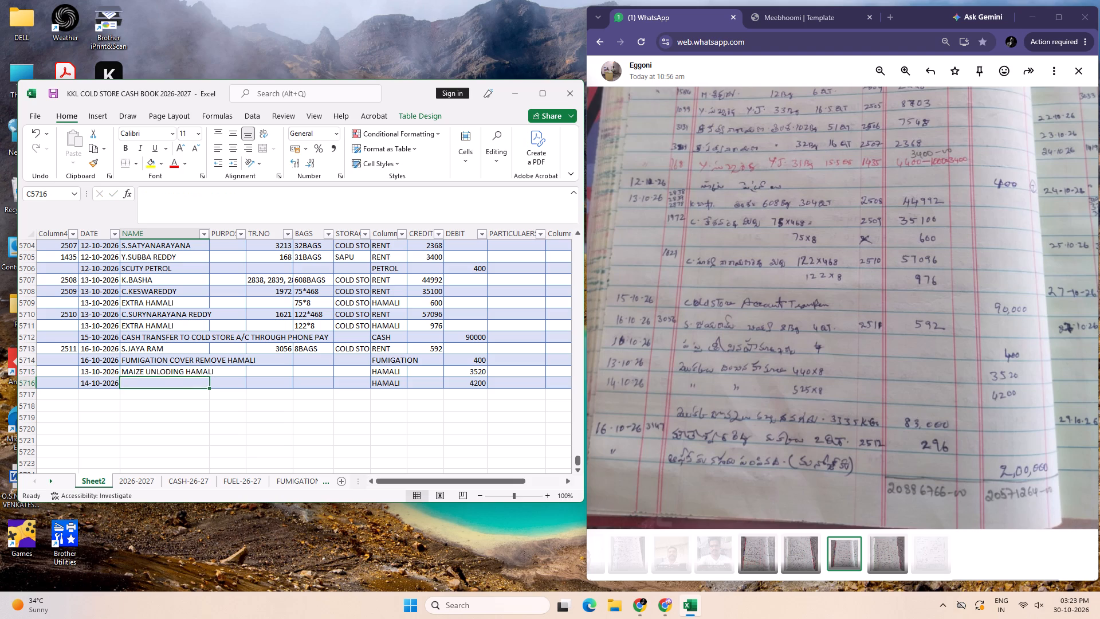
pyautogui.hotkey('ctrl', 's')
# Fill the date from the row above into row 5717 and enter the name MAIZE AMOUNT.
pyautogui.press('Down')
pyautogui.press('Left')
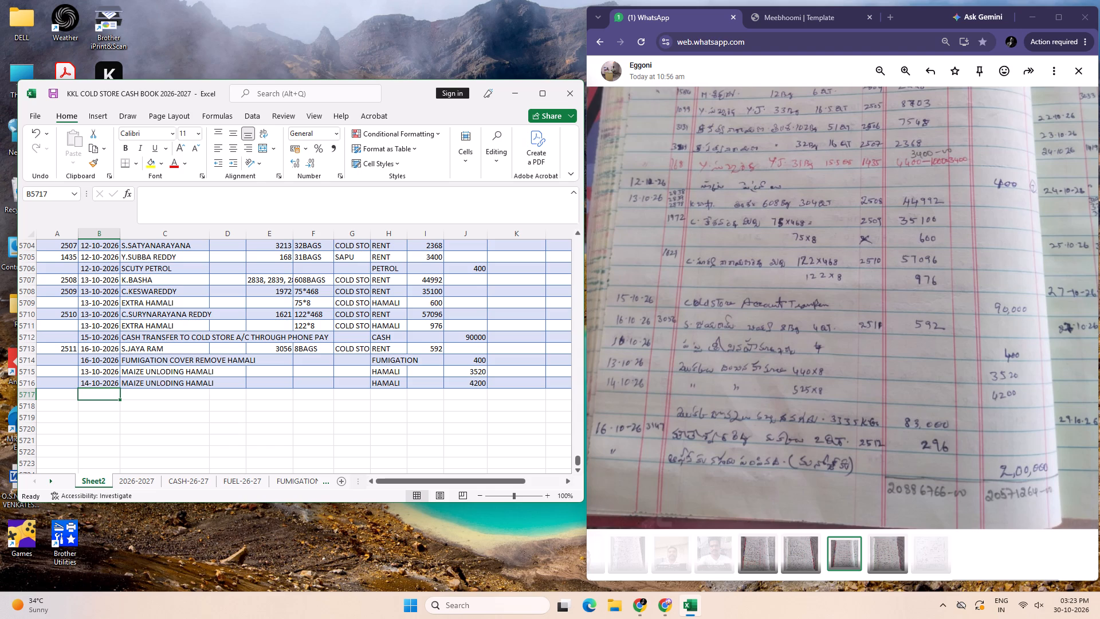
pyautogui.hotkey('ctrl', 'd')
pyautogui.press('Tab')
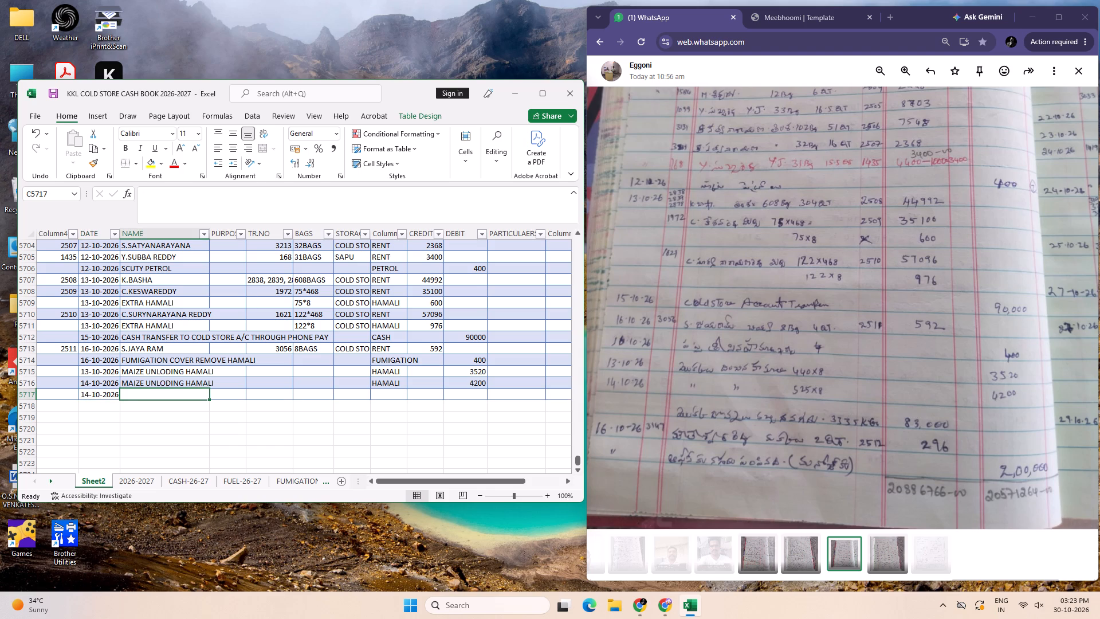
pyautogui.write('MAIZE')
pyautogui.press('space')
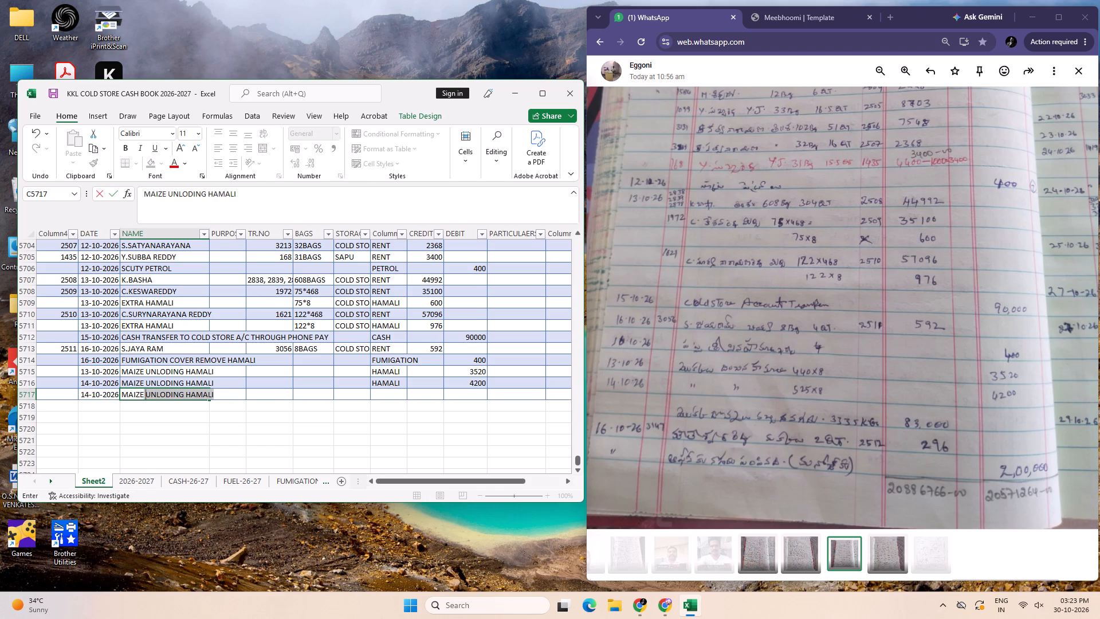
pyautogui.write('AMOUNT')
# Set row 5717's category to CASH and its credit to 83000.
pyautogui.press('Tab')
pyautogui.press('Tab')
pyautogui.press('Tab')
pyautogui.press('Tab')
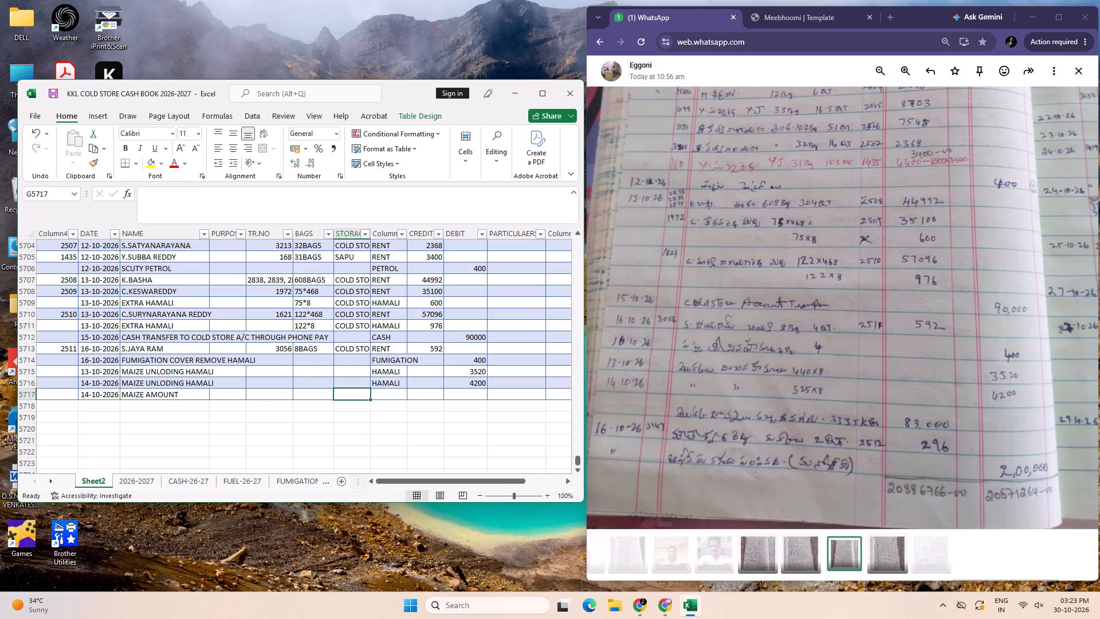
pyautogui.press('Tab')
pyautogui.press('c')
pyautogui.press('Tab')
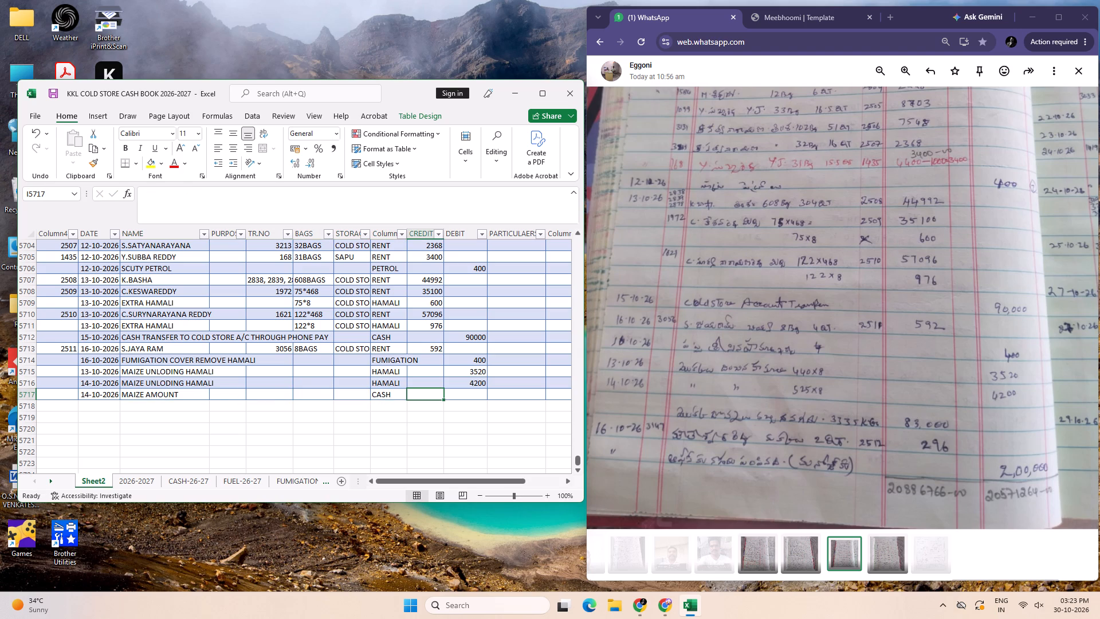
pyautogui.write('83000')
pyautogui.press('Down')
# In row 5718, enter the credit 296, the category RENT and the cold store entry as storage.
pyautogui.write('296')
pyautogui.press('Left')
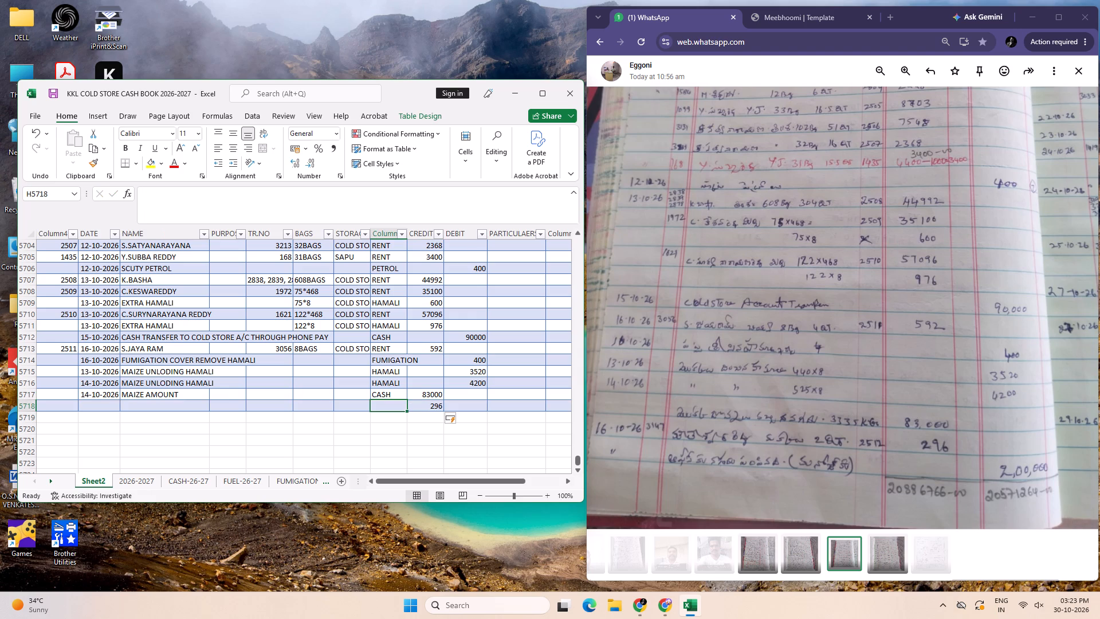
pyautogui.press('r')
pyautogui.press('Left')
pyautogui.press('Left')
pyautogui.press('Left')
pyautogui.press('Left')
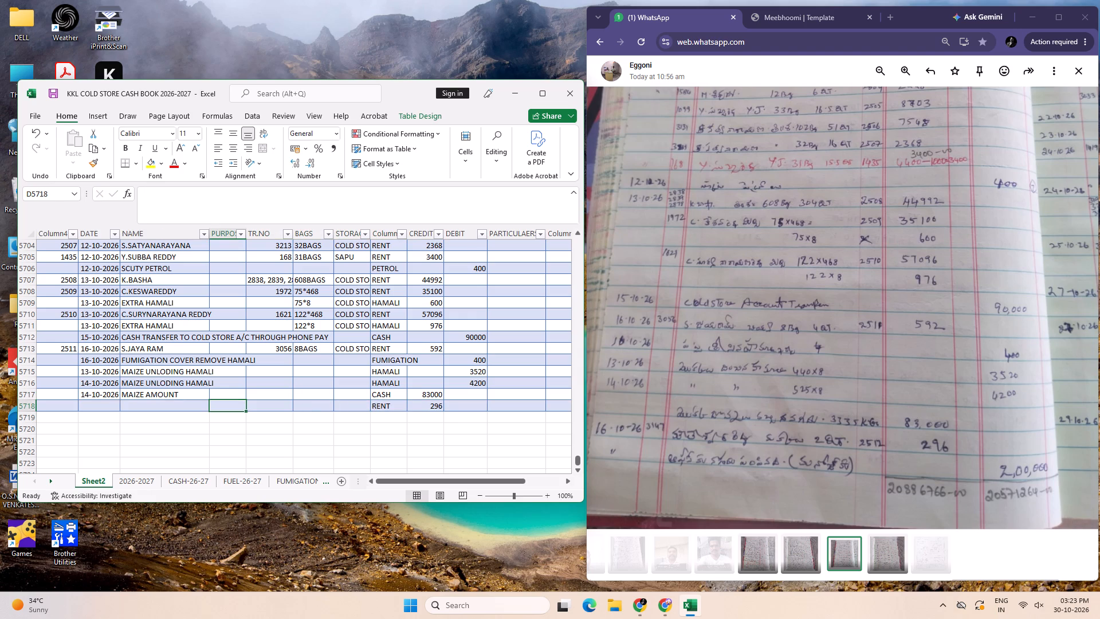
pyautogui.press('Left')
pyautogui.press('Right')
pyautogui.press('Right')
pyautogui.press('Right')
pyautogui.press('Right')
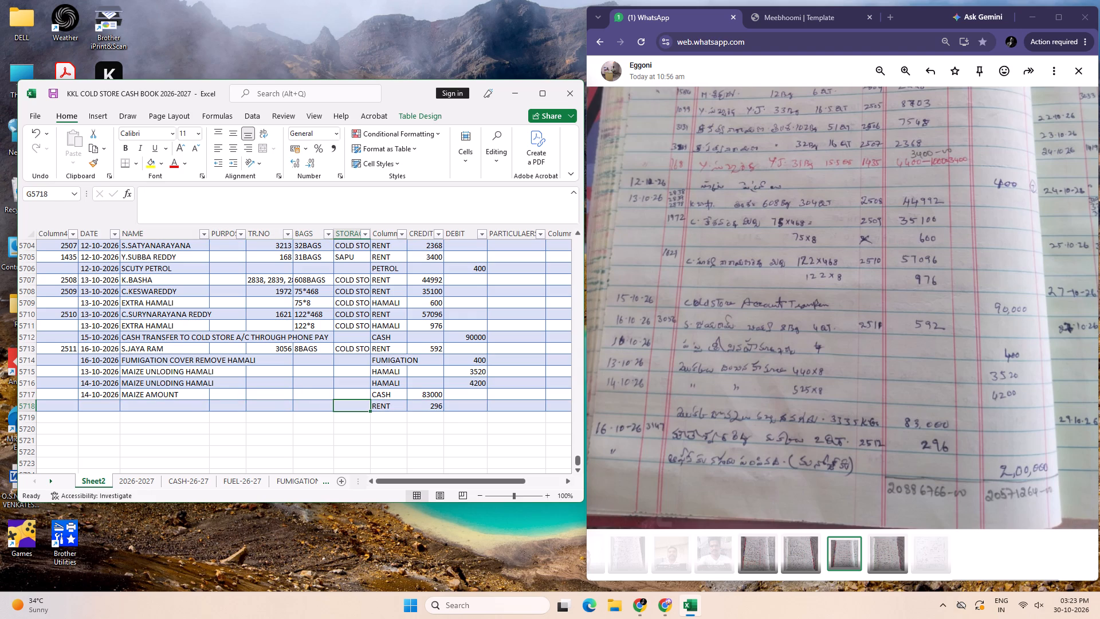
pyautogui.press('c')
# Enter 2QT as the bags and 3147 as the TR.NO in row 5718.
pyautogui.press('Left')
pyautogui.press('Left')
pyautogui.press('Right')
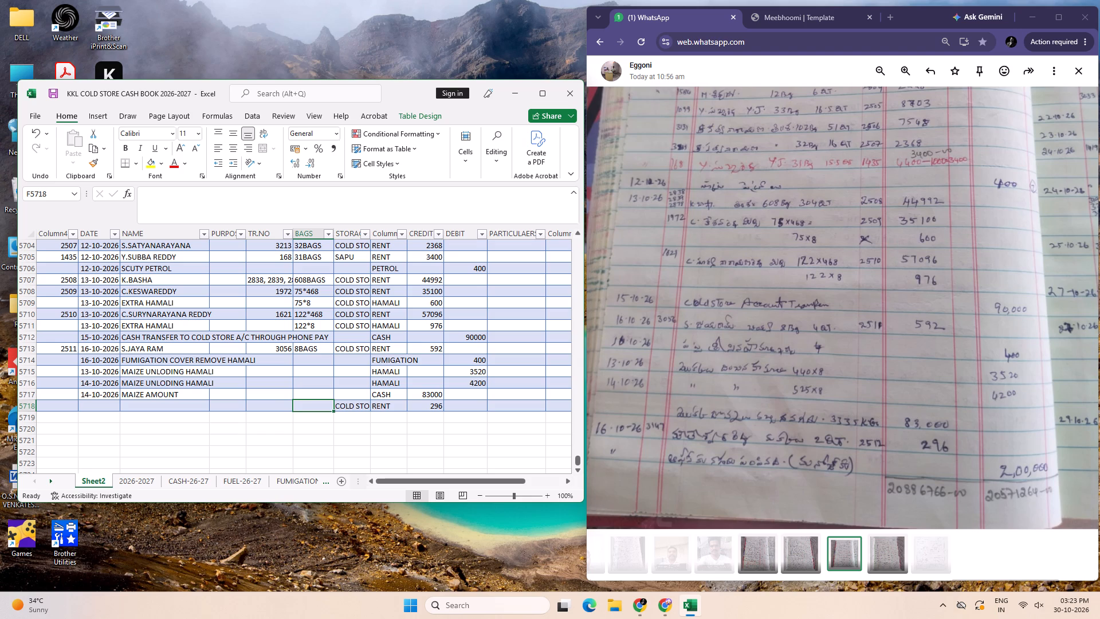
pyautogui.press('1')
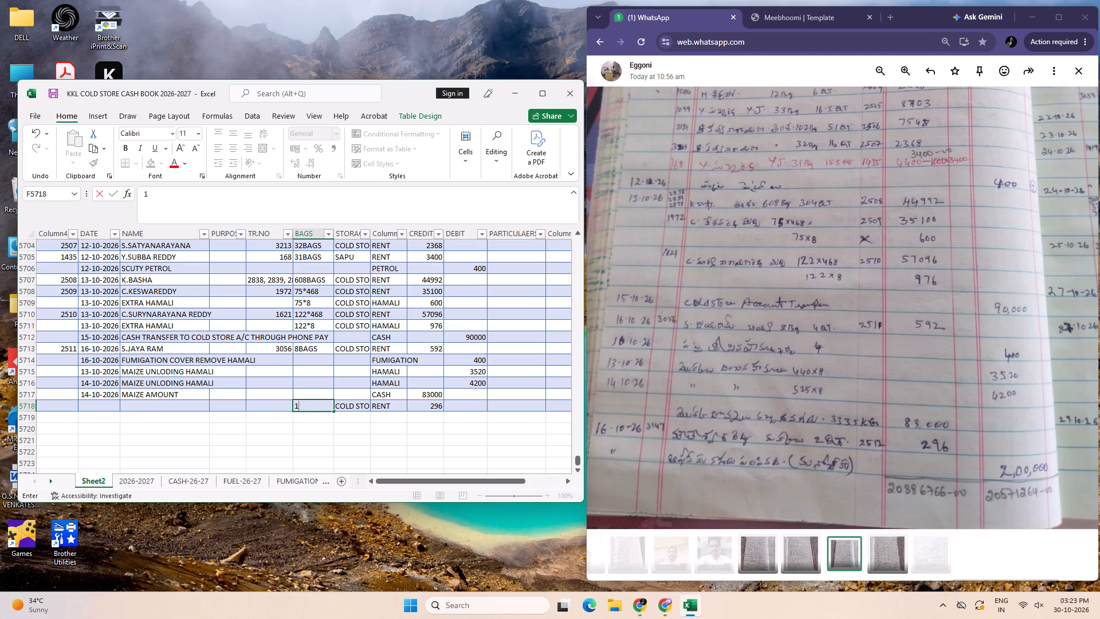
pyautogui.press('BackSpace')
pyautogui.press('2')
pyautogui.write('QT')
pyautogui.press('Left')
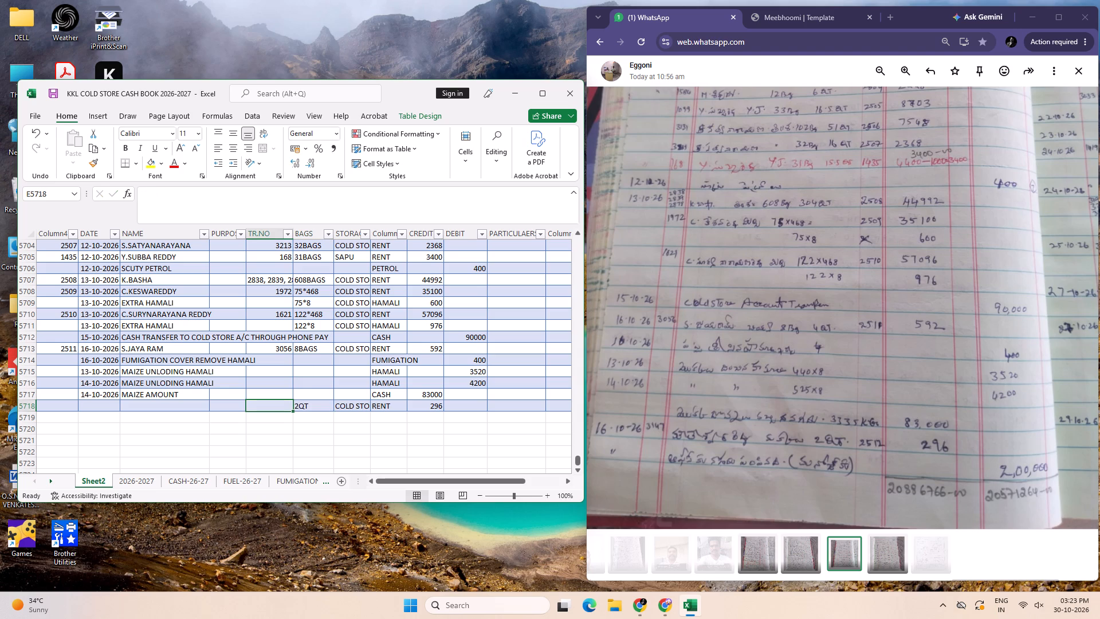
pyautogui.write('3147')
# Complete row 5718 with number 2512 in the first column, date 16-10-26 and the customer's name, and save the workbook.
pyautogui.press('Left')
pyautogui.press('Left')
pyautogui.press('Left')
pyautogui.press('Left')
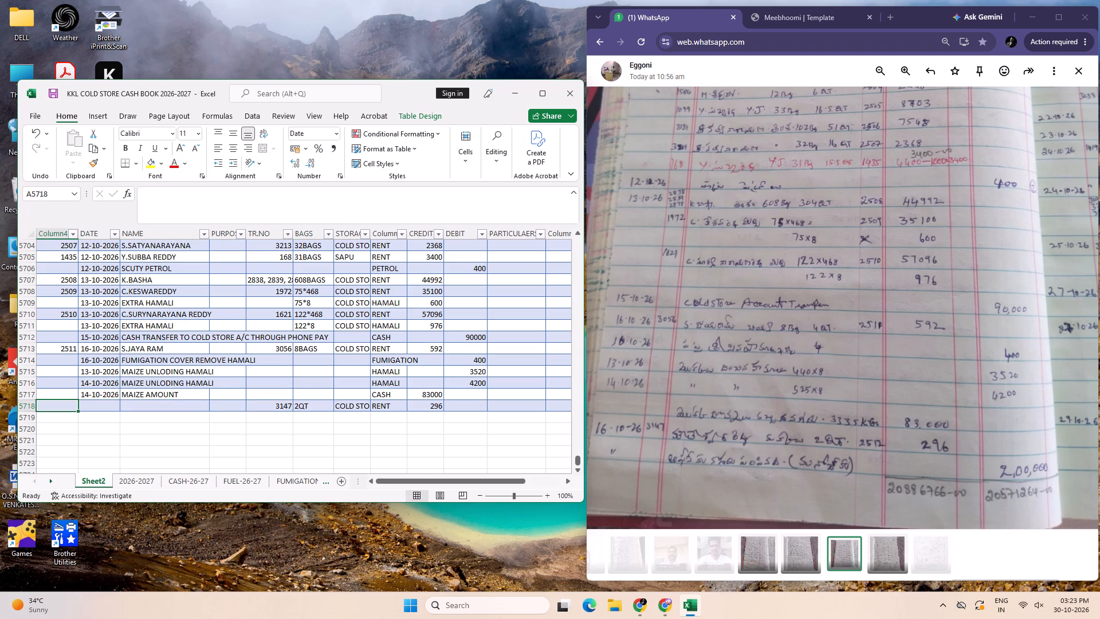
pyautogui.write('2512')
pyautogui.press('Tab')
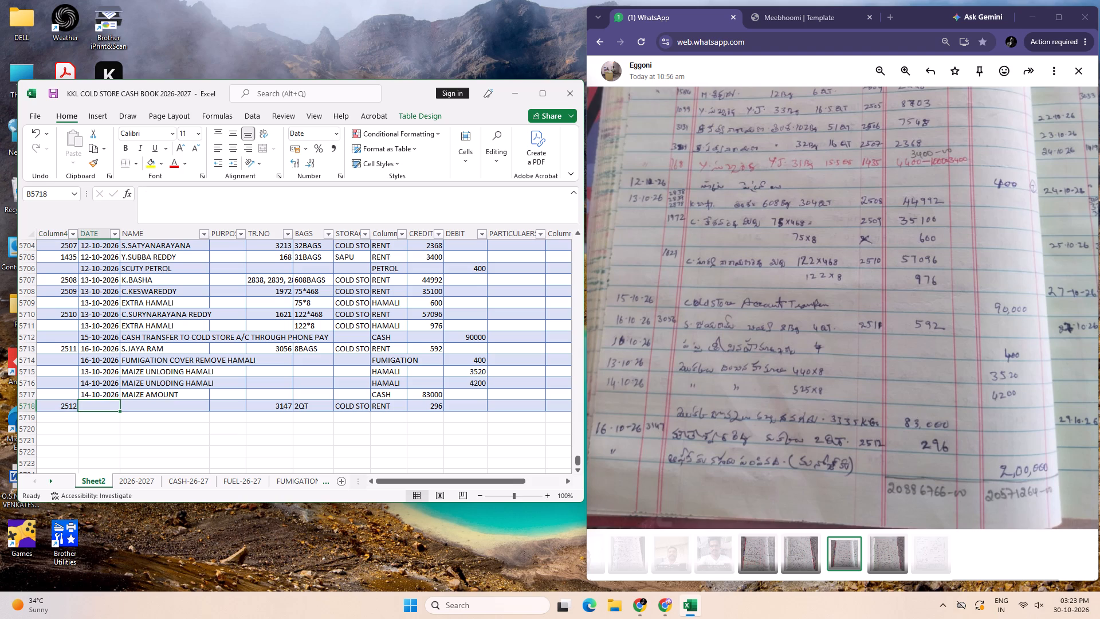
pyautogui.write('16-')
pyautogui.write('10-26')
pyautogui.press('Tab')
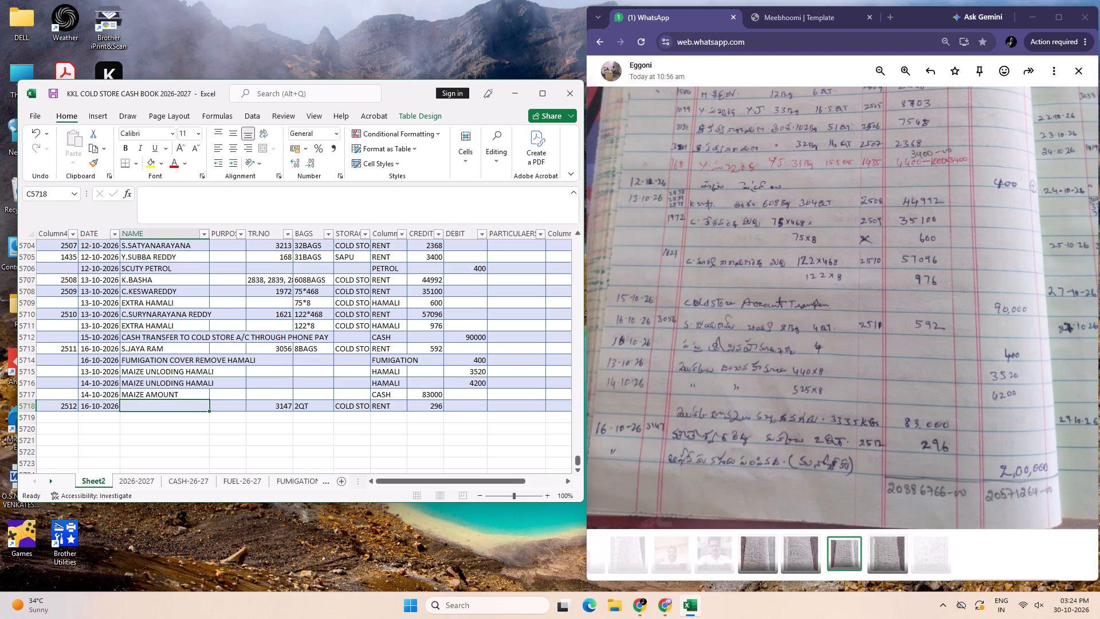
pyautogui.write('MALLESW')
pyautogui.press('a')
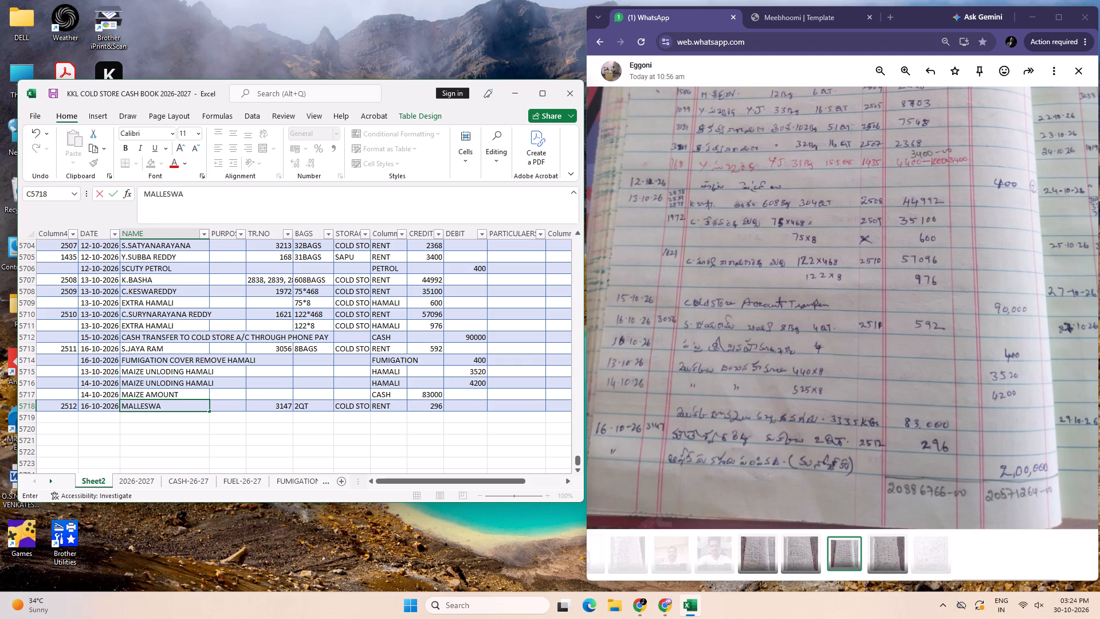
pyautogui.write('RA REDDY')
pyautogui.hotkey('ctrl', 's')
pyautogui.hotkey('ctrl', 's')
# Extend the table below row 5718 with two blank rows, 5719 and 5720.
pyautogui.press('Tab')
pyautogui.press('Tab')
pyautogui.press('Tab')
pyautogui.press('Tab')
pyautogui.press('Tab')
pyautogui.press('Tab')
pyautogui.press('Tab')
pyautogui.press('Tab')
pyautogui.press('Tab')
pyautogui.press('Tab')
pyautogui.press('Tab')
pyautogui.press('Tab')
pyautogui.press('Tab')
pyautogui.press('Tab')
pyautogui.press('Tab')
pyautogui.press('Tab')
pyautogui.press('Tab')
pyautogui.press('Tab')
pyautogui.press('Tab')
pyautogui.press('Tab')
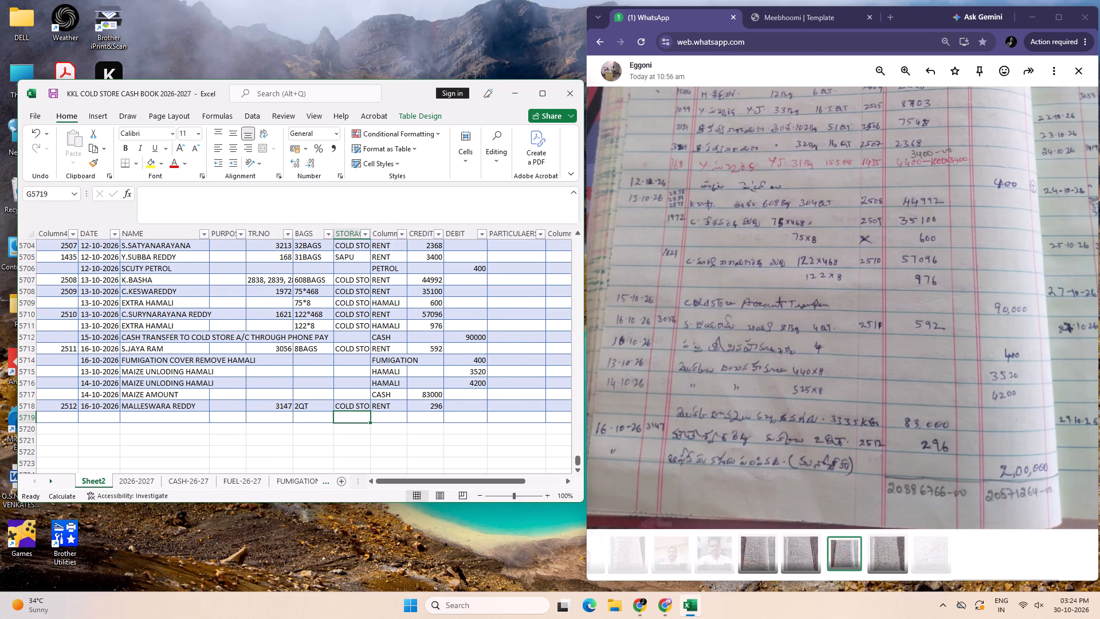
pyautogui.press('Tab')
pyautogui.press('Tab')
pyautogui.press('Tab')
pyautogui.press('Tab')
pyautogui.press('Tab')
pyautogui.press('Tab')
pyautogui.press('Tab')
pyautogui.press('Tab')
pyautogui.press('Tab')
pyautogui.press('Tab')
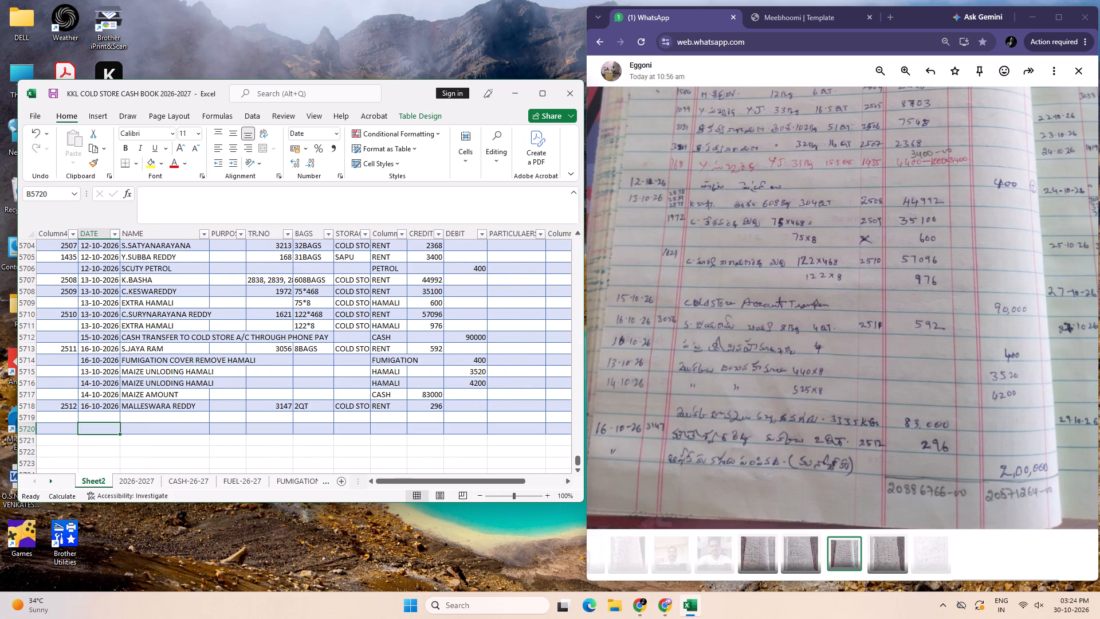
# Fill the date from the row above into row 5719 and enter the name CASH HANDOVER TO OFFICE.
pyautogui.click(92, 414)
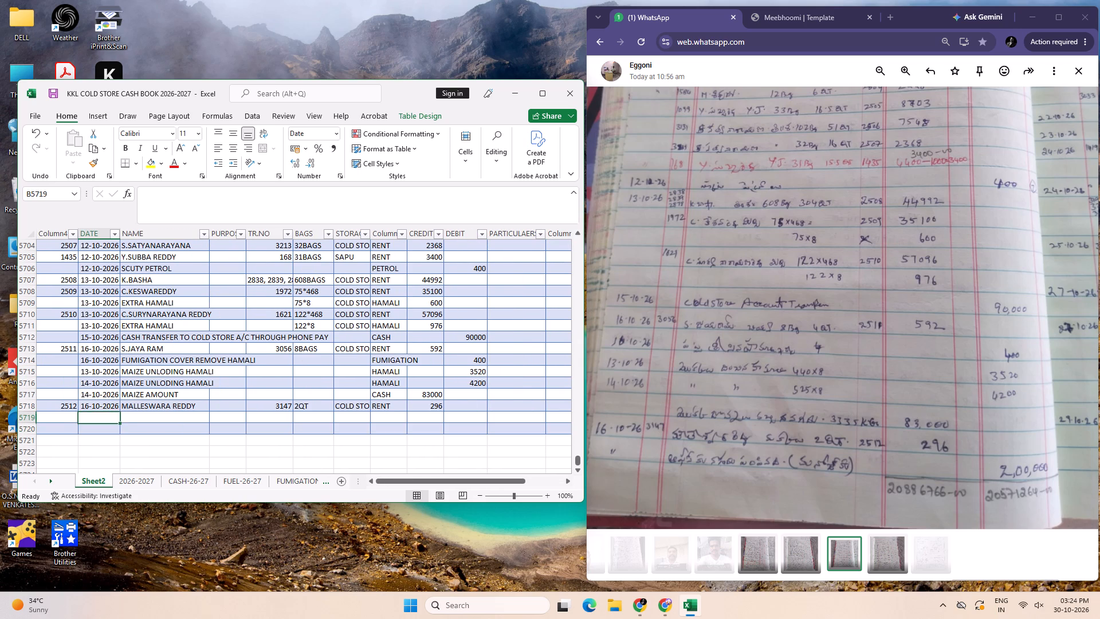
pyautogui.hotkey('ctrl', 'd')
pyautogui.press('Tab')
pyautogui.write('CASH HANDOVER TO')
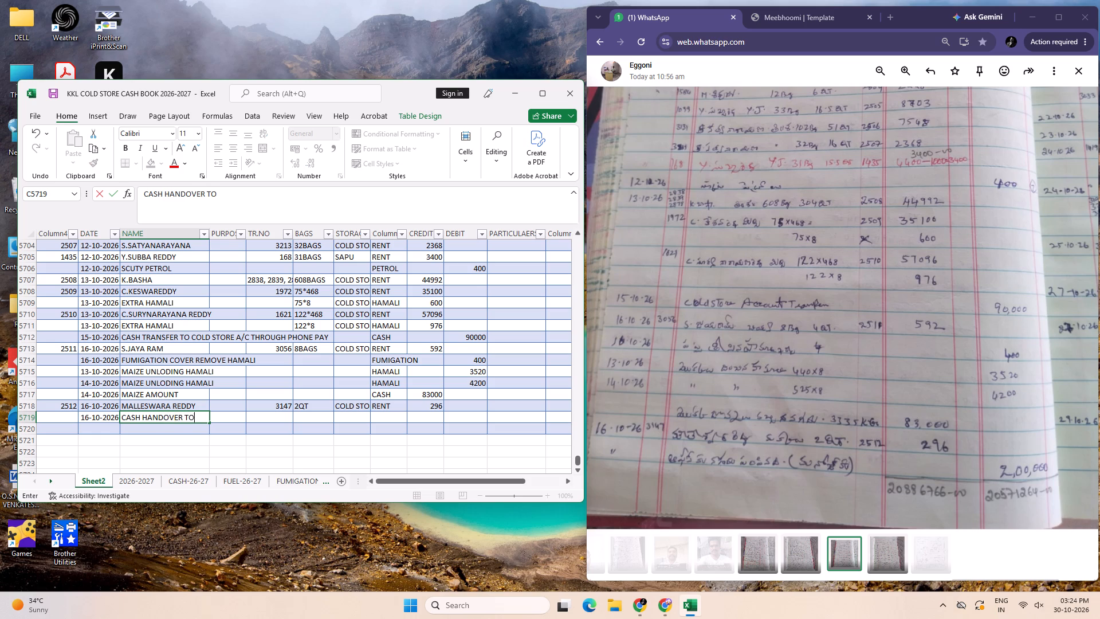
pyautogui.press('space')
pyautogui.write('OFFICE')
# Set row 5719's category to CASH and its debit to 200000, and save the workbook.
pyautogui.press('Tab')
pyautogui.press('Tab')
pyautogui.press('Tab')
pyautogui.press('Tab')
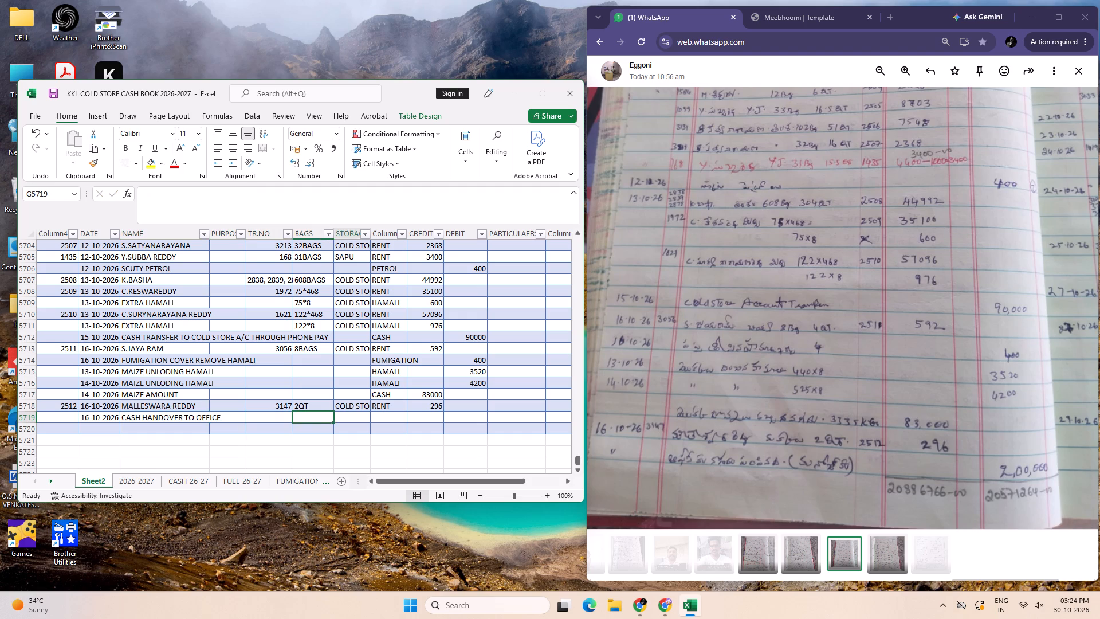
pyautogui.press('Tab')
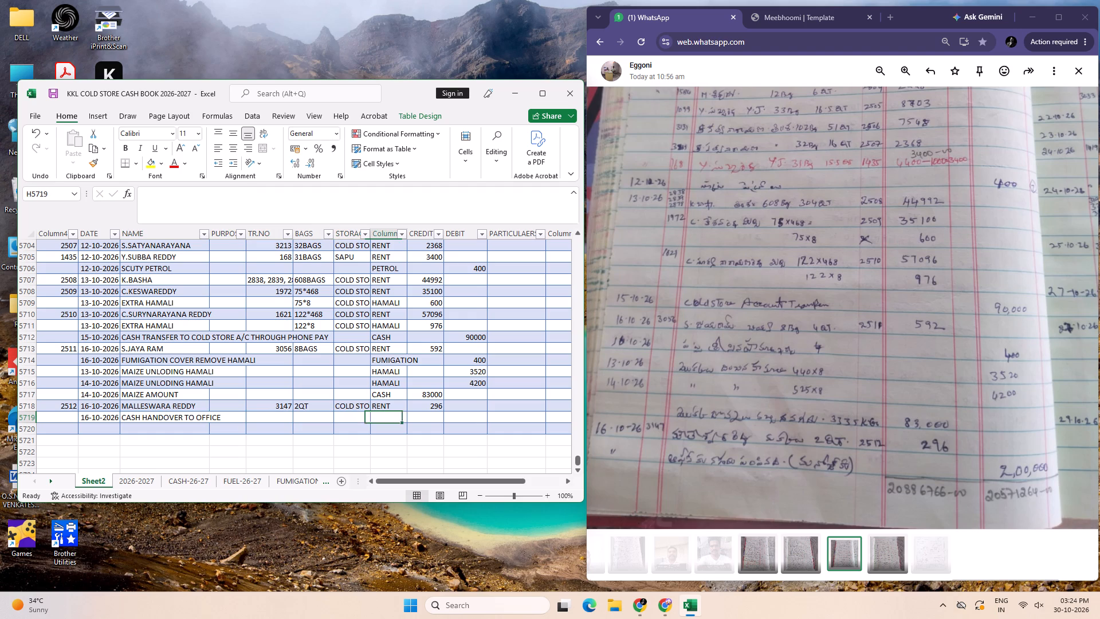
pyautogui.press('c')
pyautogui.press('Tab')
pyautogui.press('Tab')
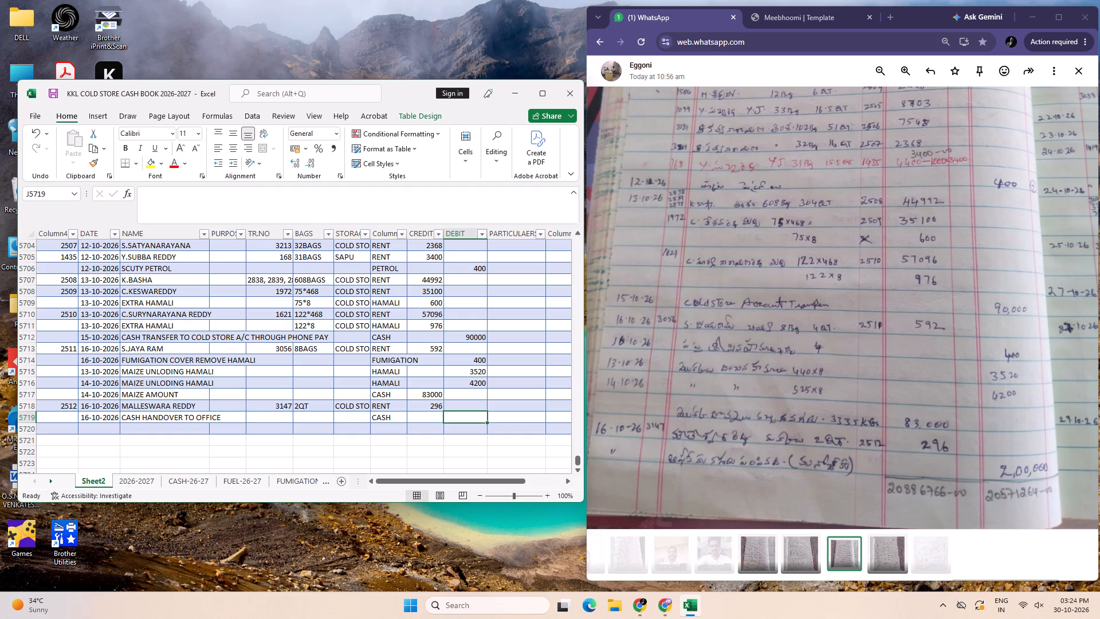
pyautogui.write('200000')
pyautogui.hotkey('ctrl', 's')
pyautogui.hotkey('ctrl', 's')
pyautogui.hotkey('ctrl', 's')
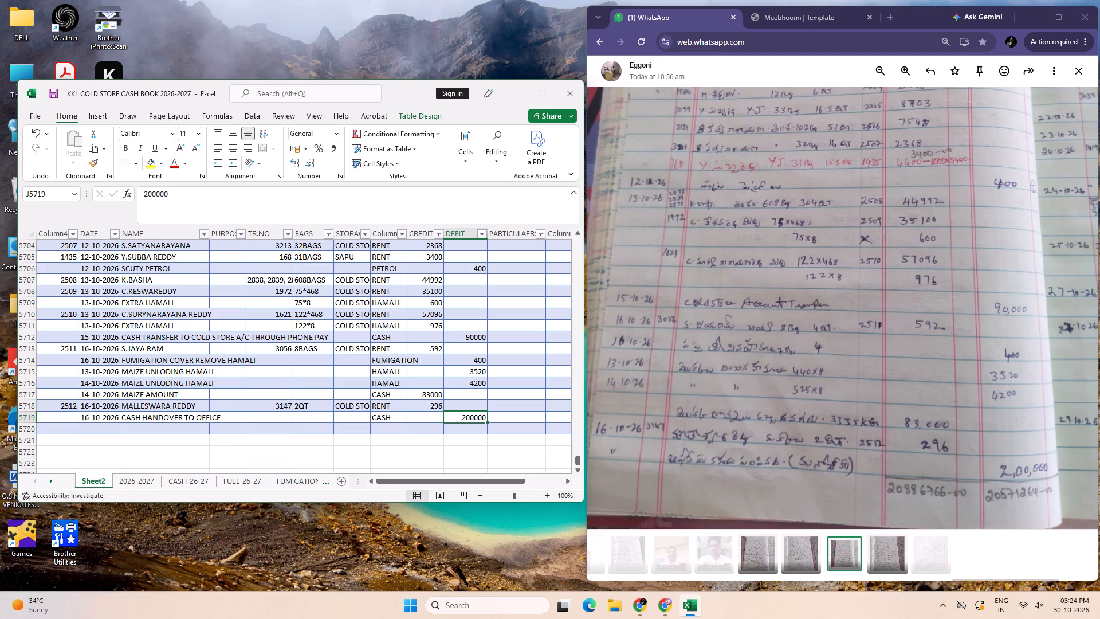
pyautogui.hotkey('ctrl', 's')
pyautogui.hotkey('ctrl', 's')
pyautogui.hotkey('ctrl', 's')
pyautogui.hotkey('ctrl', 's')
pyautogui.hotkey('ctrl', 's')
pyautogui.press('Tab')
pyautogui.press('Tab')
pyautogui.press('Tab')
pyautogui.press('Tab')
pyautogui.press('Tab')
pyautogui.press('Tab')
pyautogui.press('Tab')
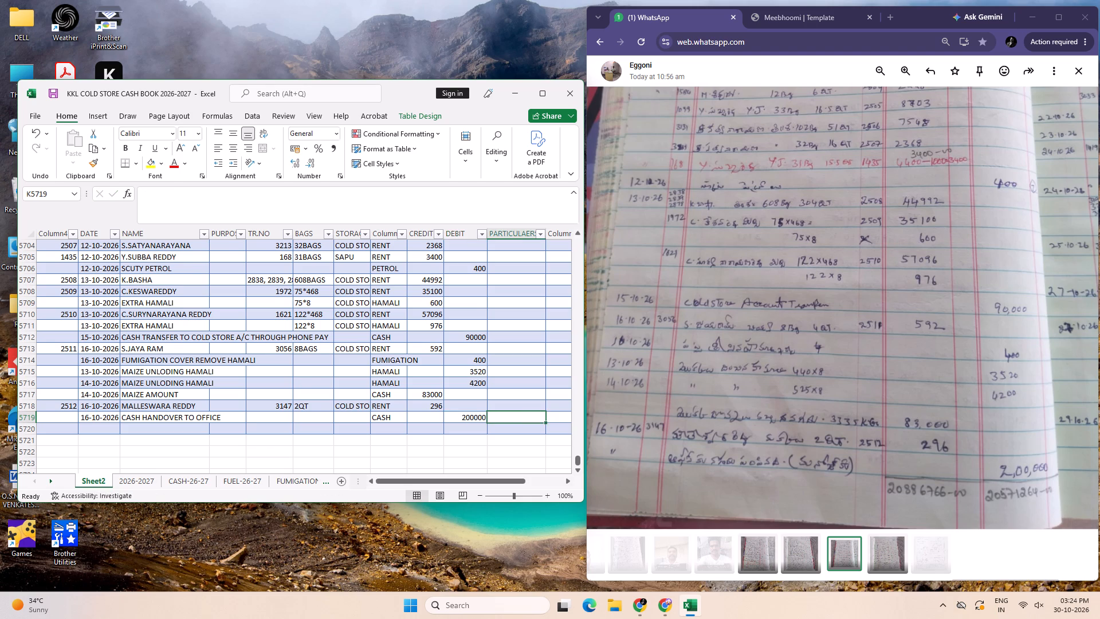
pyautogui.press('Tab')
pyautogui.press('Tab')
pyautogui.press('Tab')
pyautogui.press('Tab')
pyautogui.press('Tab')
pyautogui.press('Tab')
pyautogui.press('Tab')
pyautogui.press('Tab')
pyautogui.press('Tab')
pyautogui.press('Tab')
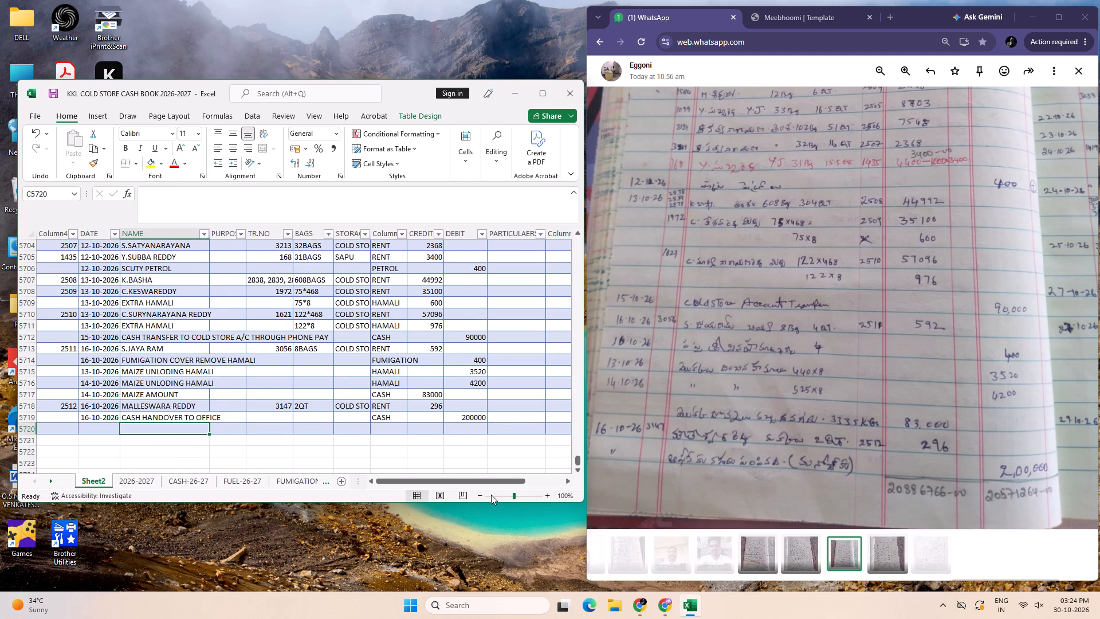
# Copy blank unhighlighted cells K5698:L5704 over the yellow cells in K5690:L5696, and save the workbook.
pyautogui.scroll(6, 429, 474)
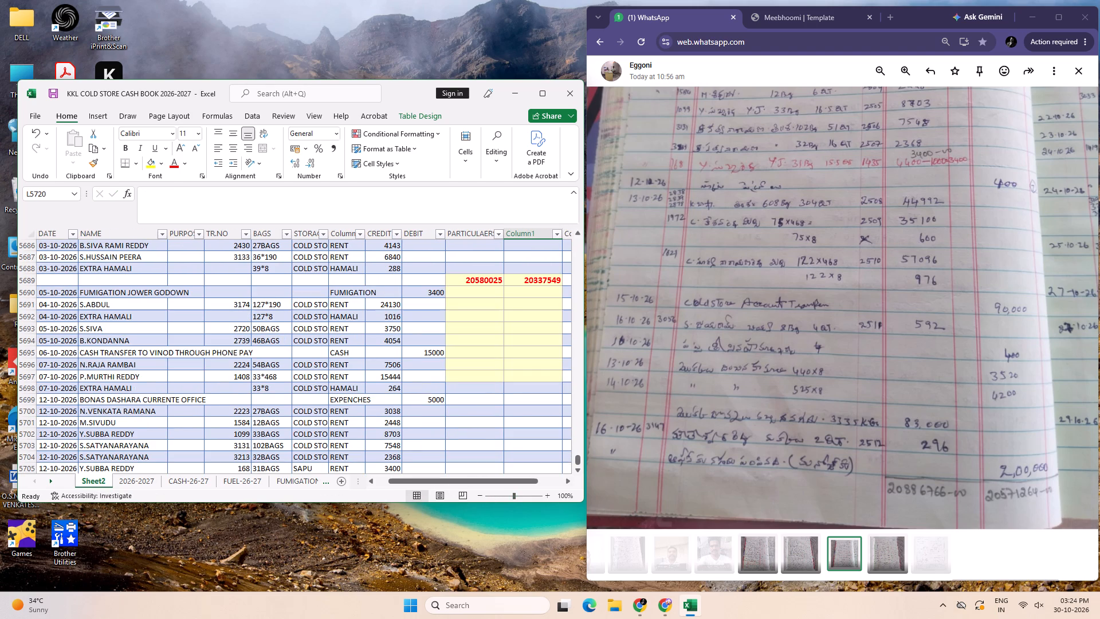
pyautogui.moveTo(458, 295); pyautogui.dragTo(507, 308)
pyautogui.moveTo(478, 389); pyautogui.dragTo(540, 460)
pyautogui.hotkey('ctrl', 'c')
pyautogui.click(470, 284)
pyautogui.click(471, 296)
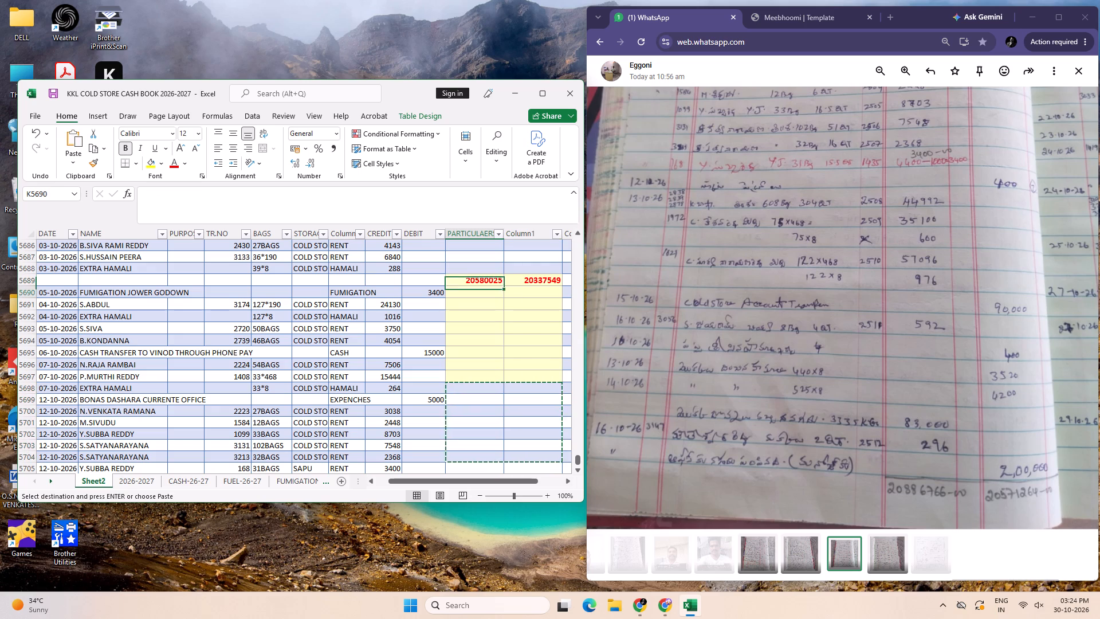
pyautogui.hotkey('ctrl', 'v')
pyautogui.hotkey('ctrl', 's')
pyautogui.hotkey('ctrl', 's')
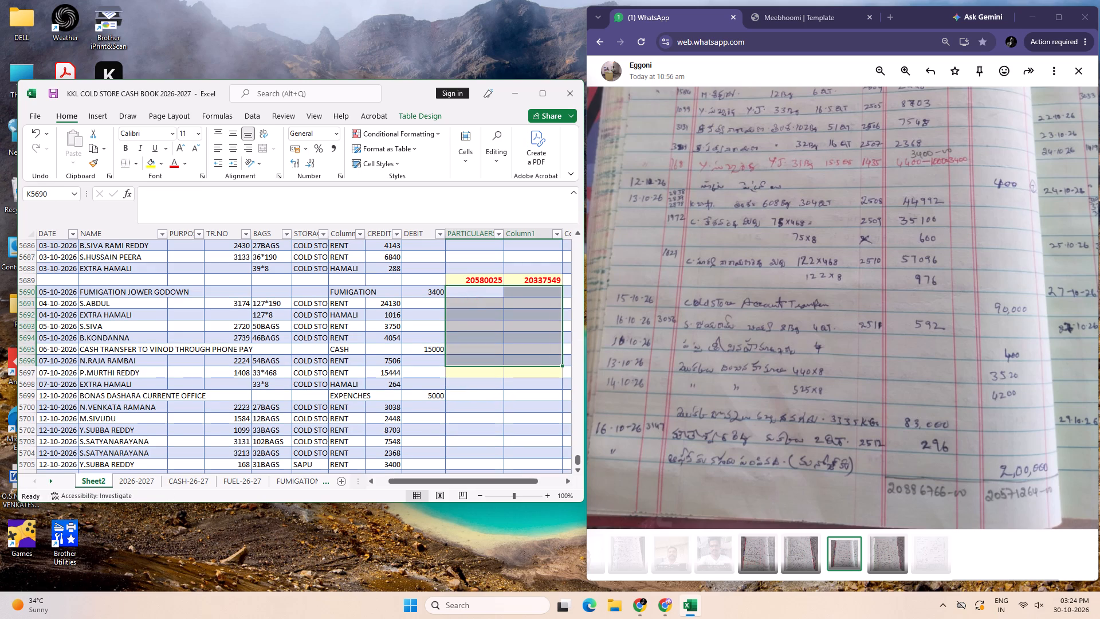
# Fill the blank unhighlighted cells K5696:L5696 down over the yellow cells in row 5697, and save the workbook.
pyautogui.moveTo(562, 365); pyautogui.dragTo(562, 371)
pyautogui.click(562, 373)
pyautogui.moveTo(484, 364); pyautogui.dragTo(529, 365)
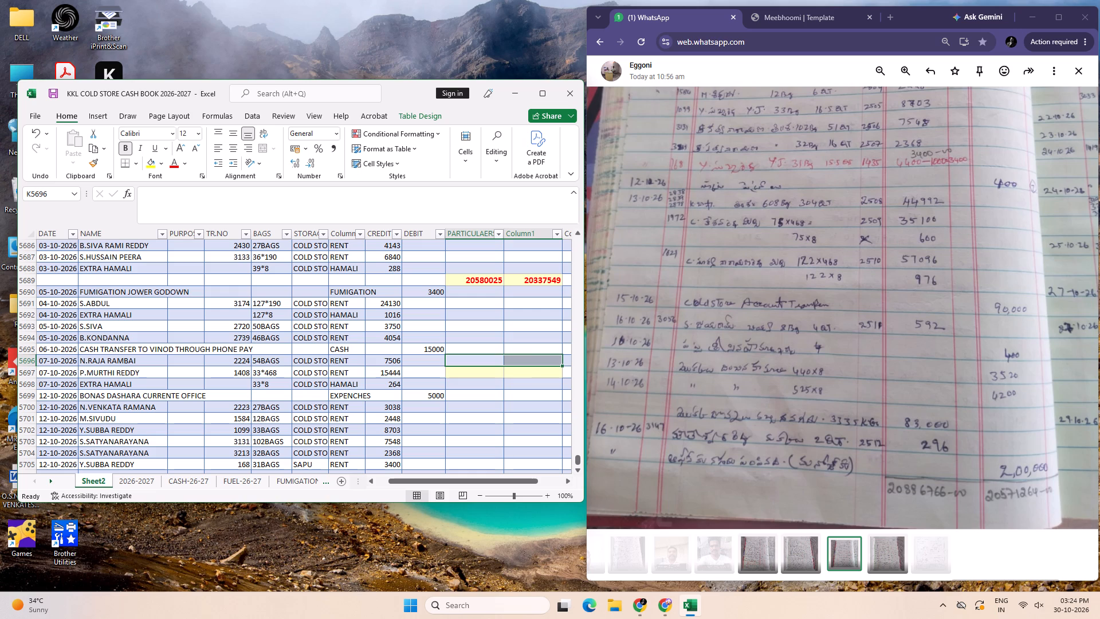
pyautogui.click(563, 365)
pyautogui.click(563, 365)
pyautogui.moveTo(563, 365); pyautogui.dragTo(561, 369)
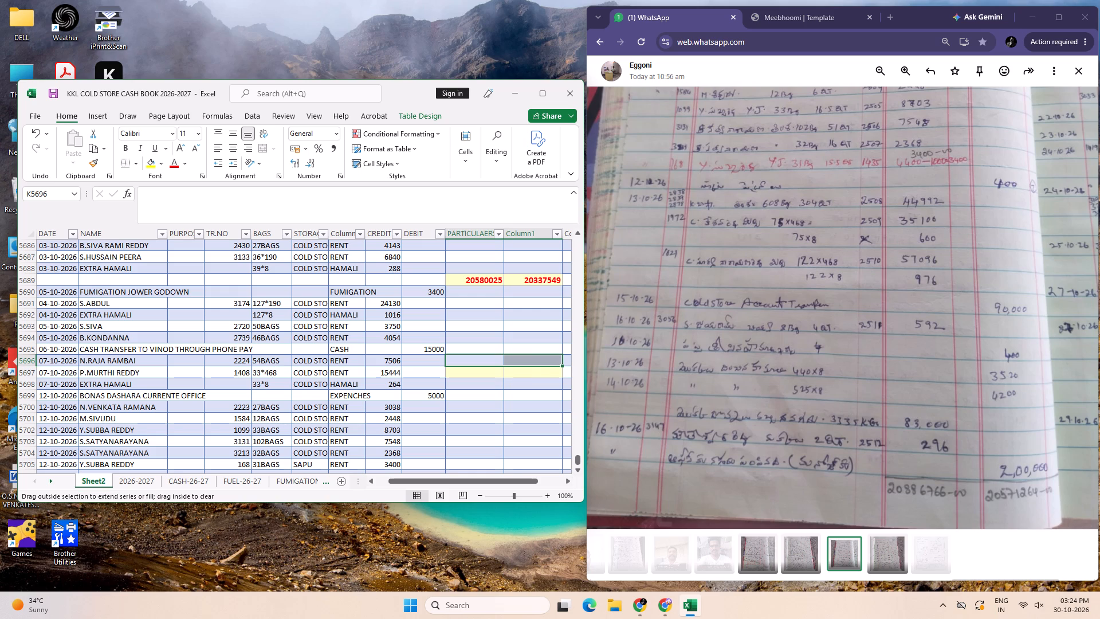
pyautogui.moveTo(561, 369); pyautogui.dragTo(561, 378)
pyautogui.moveTo(560, 366); pyautogui.dragTo(560, 378)
pyautogui.moveTo(560, 378); pyautogui.dragTo(560, 381)
pyautogui.hotkey('ctrl', 's')
pyautogui.hotkey('ctrl', 's')
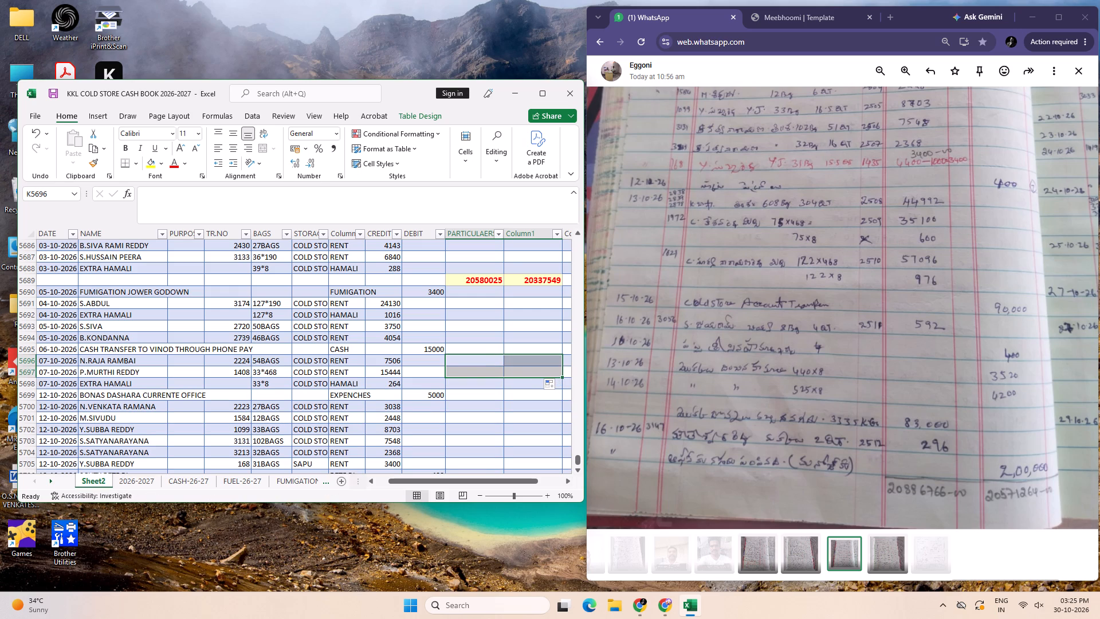
# Copy the red credit and debit totals from row 5689 into columns K and L of row 5720.
pyautogui.moveTo(468, 280); pyautogui.dragTo(549, 283)
pyautogui.hotkey('ctrl', 'c')
pyautogui.scroll(-6, 547, 286)
pyautogui.scroll(-3, 487, 439)
pyautogui.click(493, 327)
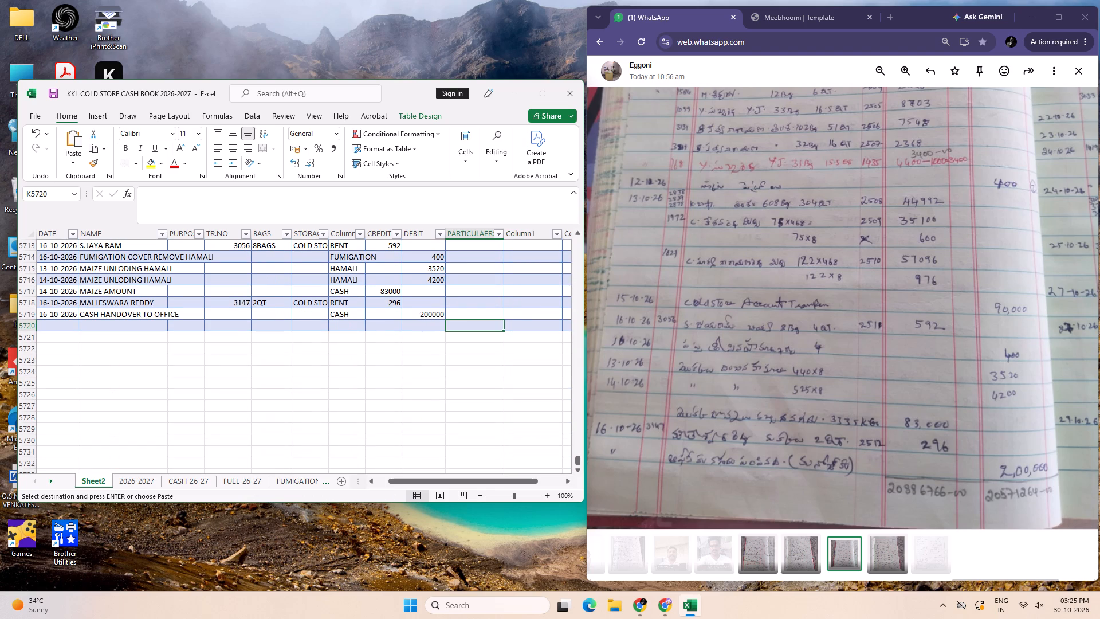
pyautogui.hotkey('ctrl', 'v')
# Change the credit total formula in K5720 to =SUM(I1:I5719).
pyautogui.doubleClick(476, 327)
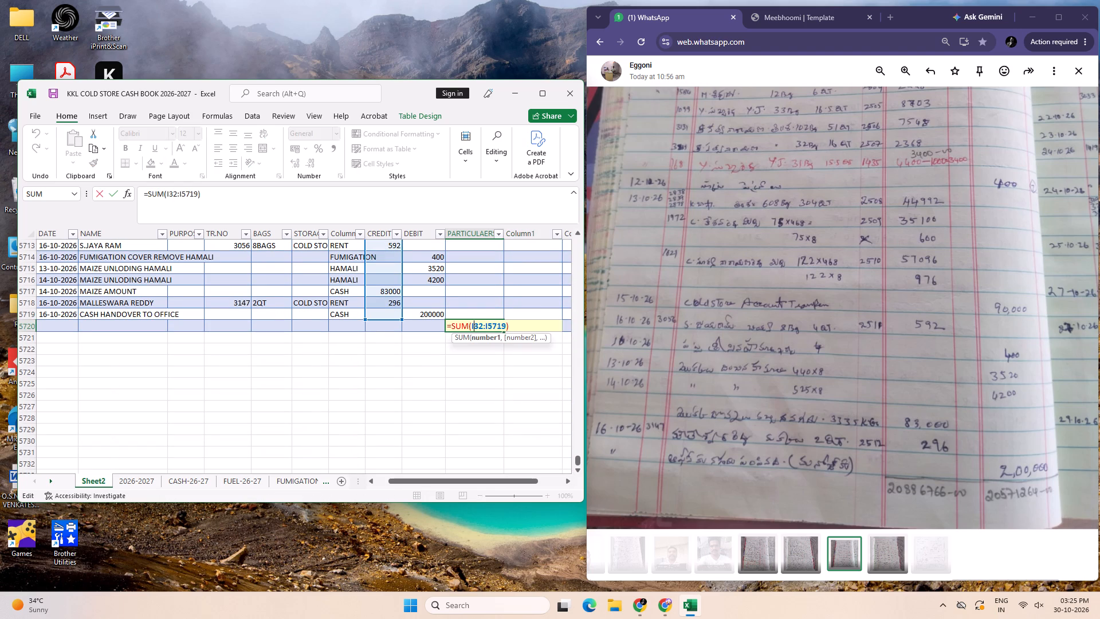
pyautogui.press('Delete')
pyautogui.press('Delete')
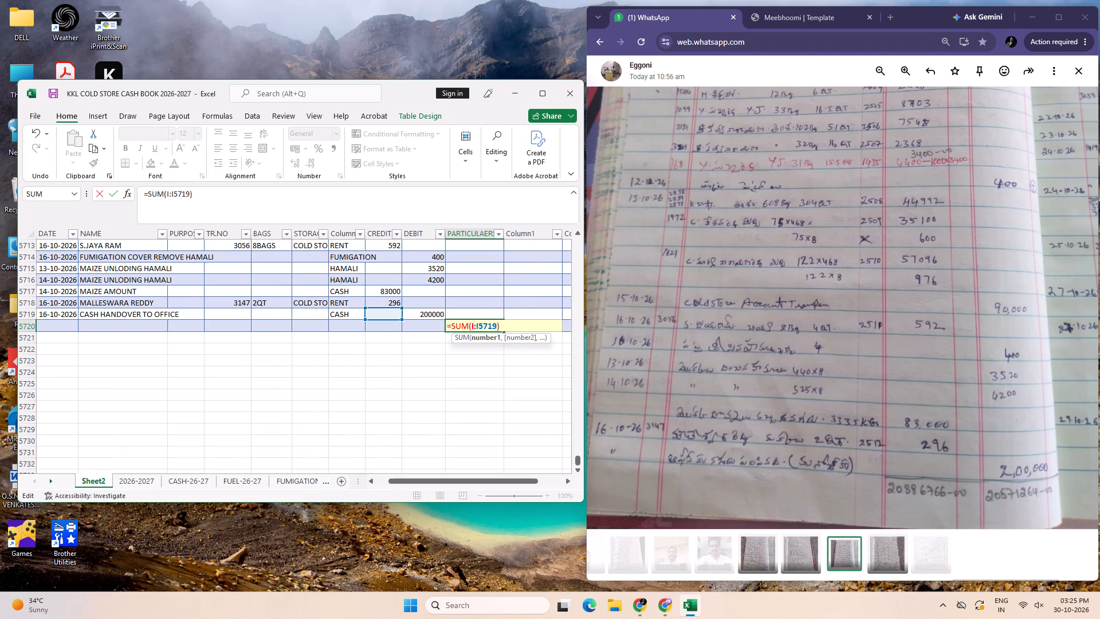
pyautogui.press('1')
pyautogui.press('Tab')
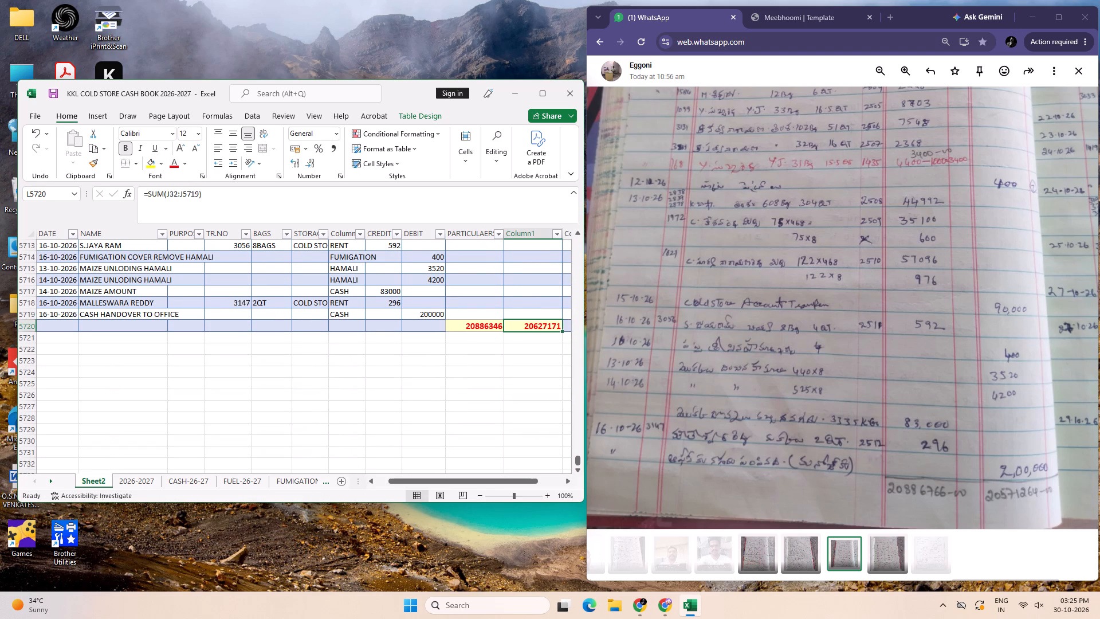
# Change the debit total formula in L5720 to =SUM(J1:J5719), and save the workbook.
pyautogui.doubleClick(528, 327)
pyautogui.click(532, 326)
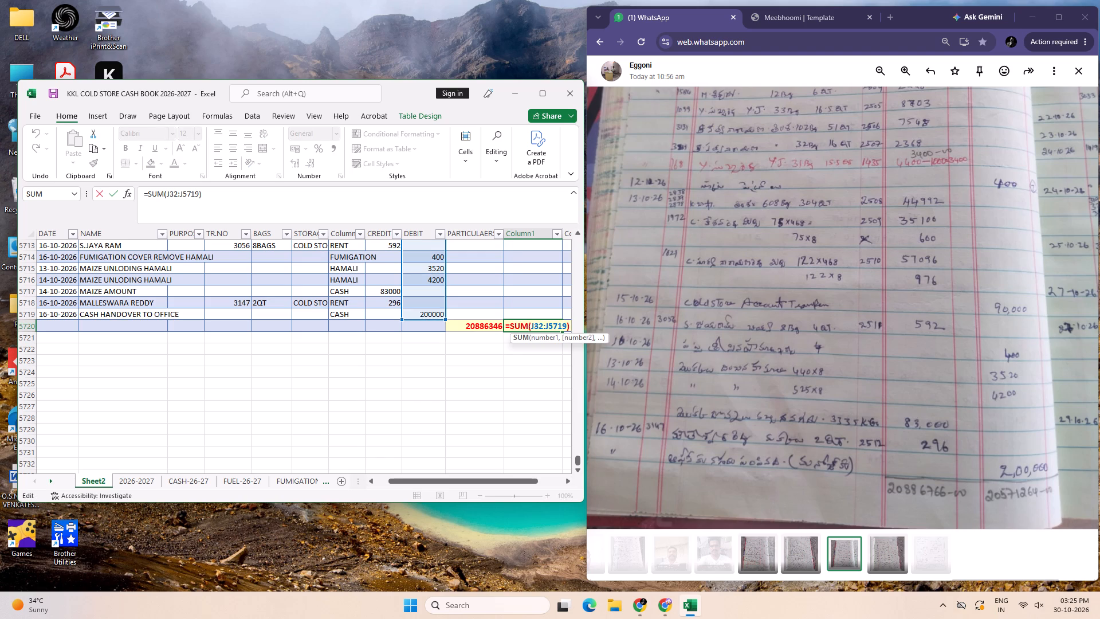
pyautogui.click(535, 327)
pyautogui.press('Delete')
pyautogui.press('Delete')
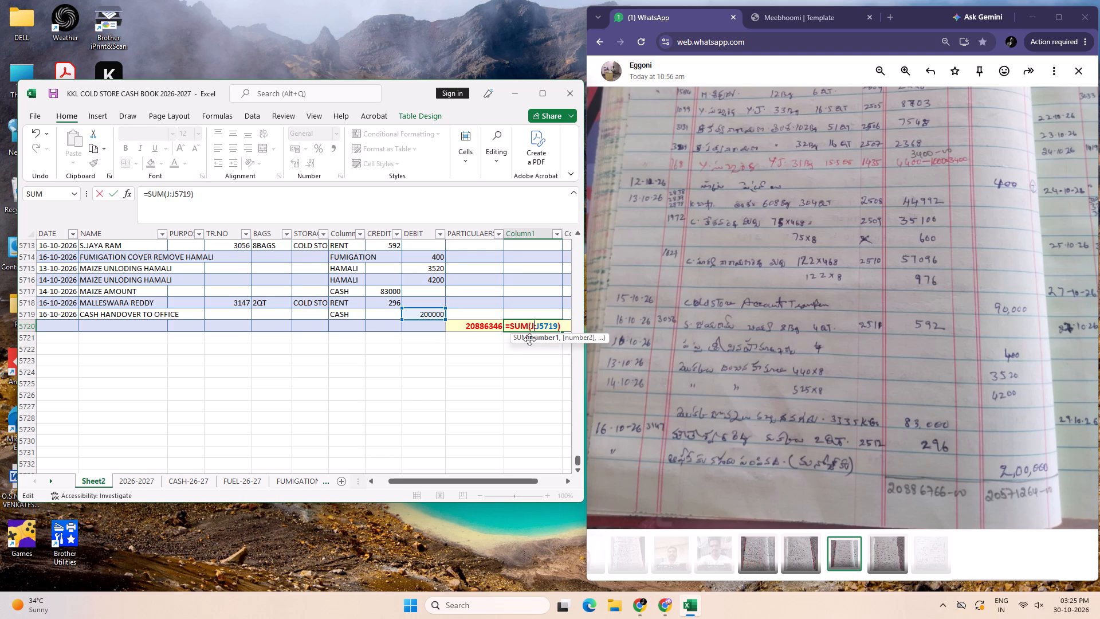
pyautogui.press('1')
pyautogui.press('Return')
pyautogui.hotkey('ctrl', 's')
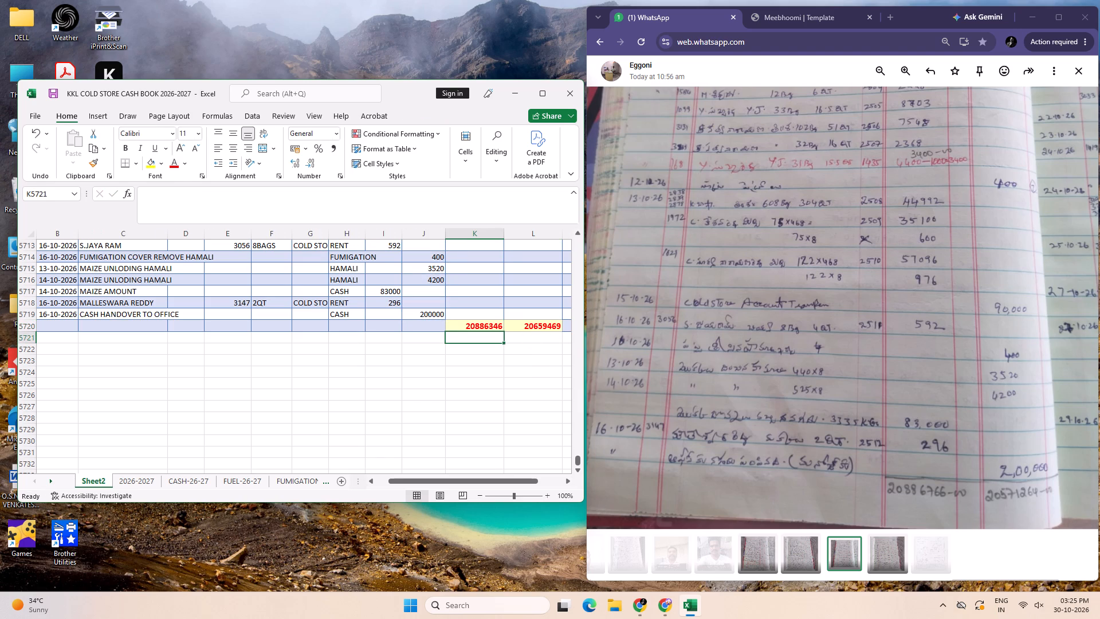
pyautogui.hotkey('ctrl', 's')
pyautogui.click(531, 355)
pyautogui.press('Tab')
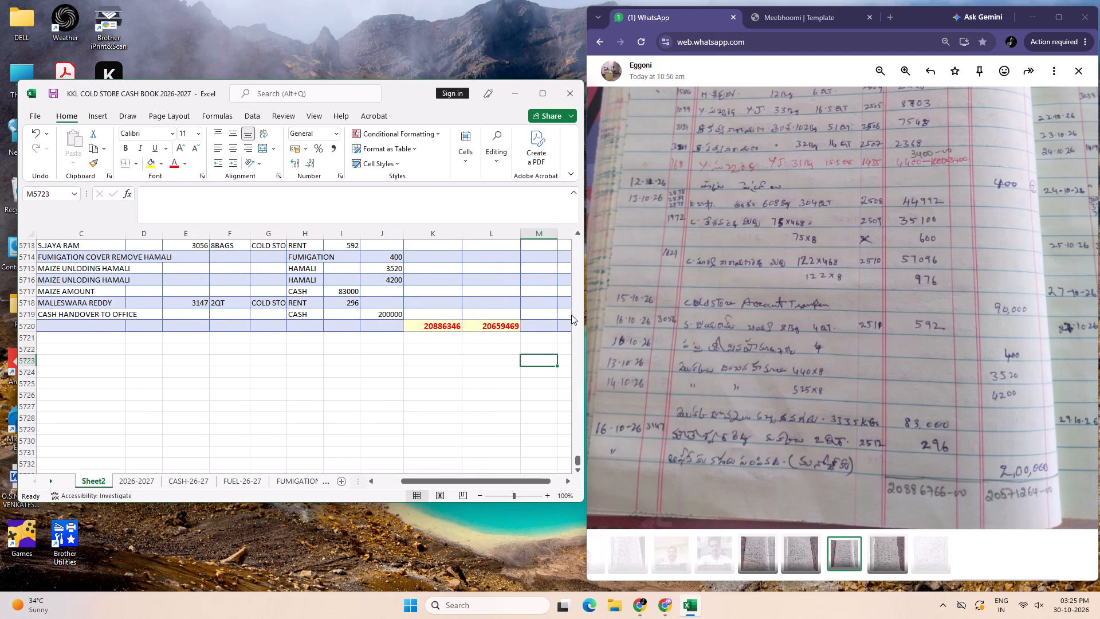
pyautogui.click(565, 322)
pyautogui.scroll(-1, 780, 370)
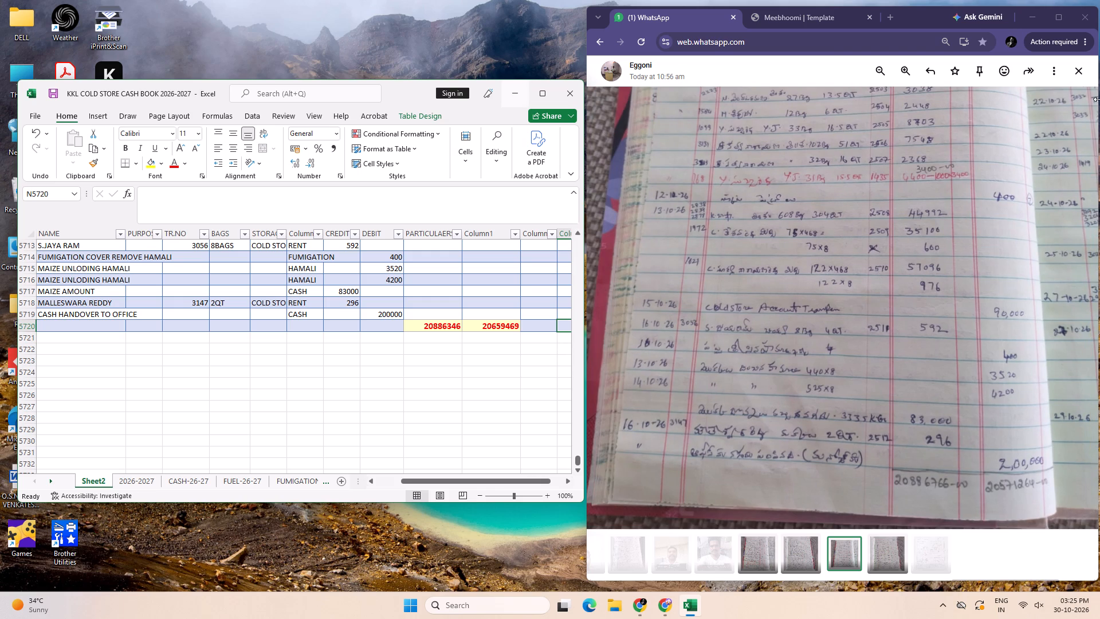
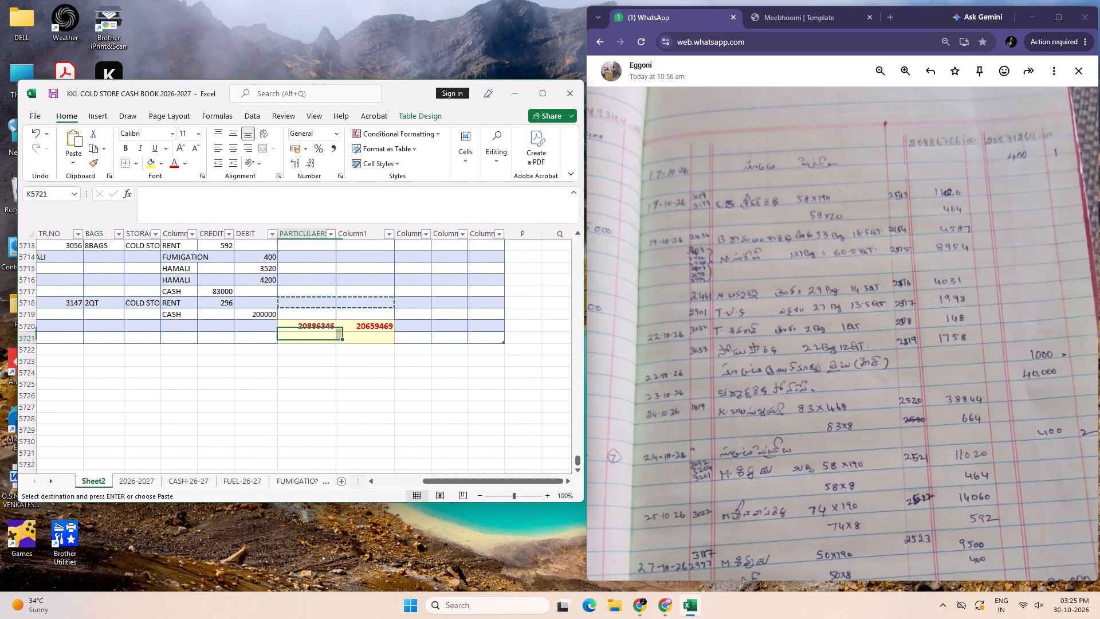
# Paste the copied blank cells over the two yellow cells in row 5721 beneath the totals, and save the workbook.
pyautogui.hotkey('ctrl', 'v')
pyautogui.hotkey('ctrl', 's')
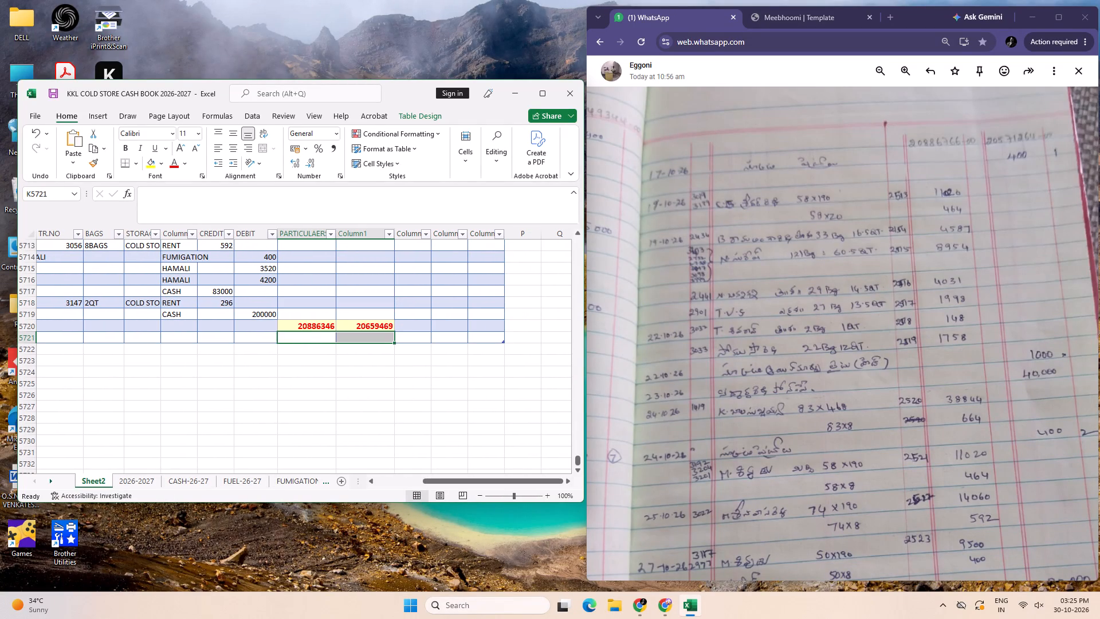
# Enter the date 17-10-26 and the name SCUTY PETROL in row 5721.
pyautogui.click(484, 338)
pyautogui.press('Left')
pyautogui.press('Left')
pyautogui.press('Left')
pyautogui.press('Left')
pyautogui.press('Left')
pyautogui.press('Left')
pyautogui.press('Left')
pyautogui.press('Left')
pyautogui.press('Left')
pyautogui.press('Left')
pyautogui.press('Left')
pyautogui.press('Left')
pyautogui.press('Left')
pyautogui.press('Left')
pyautogui.press('Left')
pyautogui.press('Left')
pyautogui.press('Left')
pyautogui.press('Left')
pyautogui.press('Left')
pyautogui.press('Left')
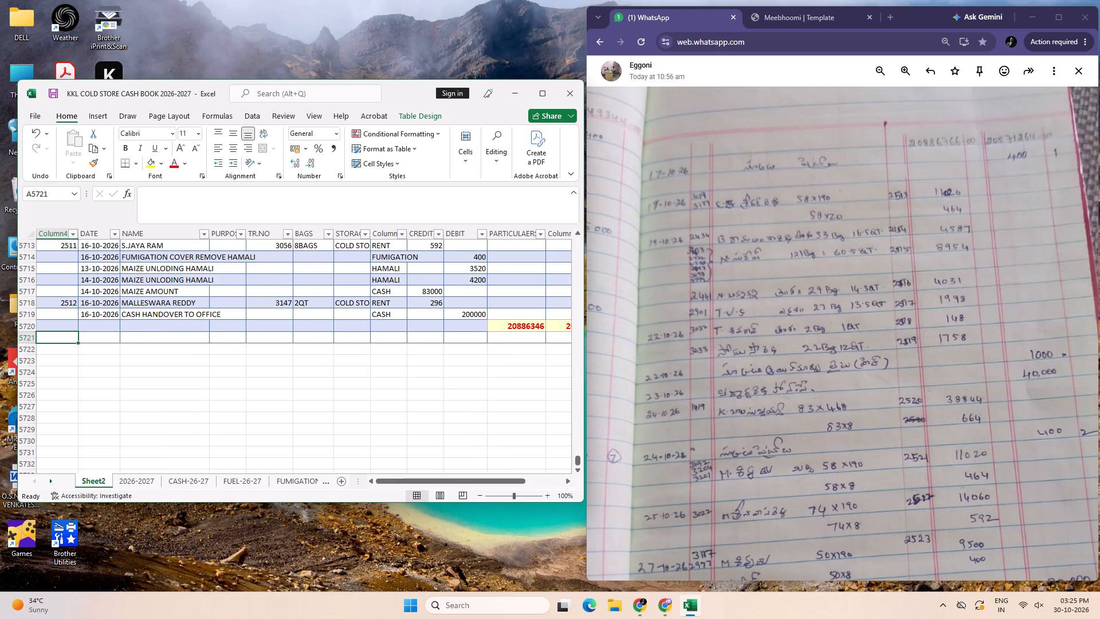
pyautogui.press('Tab')
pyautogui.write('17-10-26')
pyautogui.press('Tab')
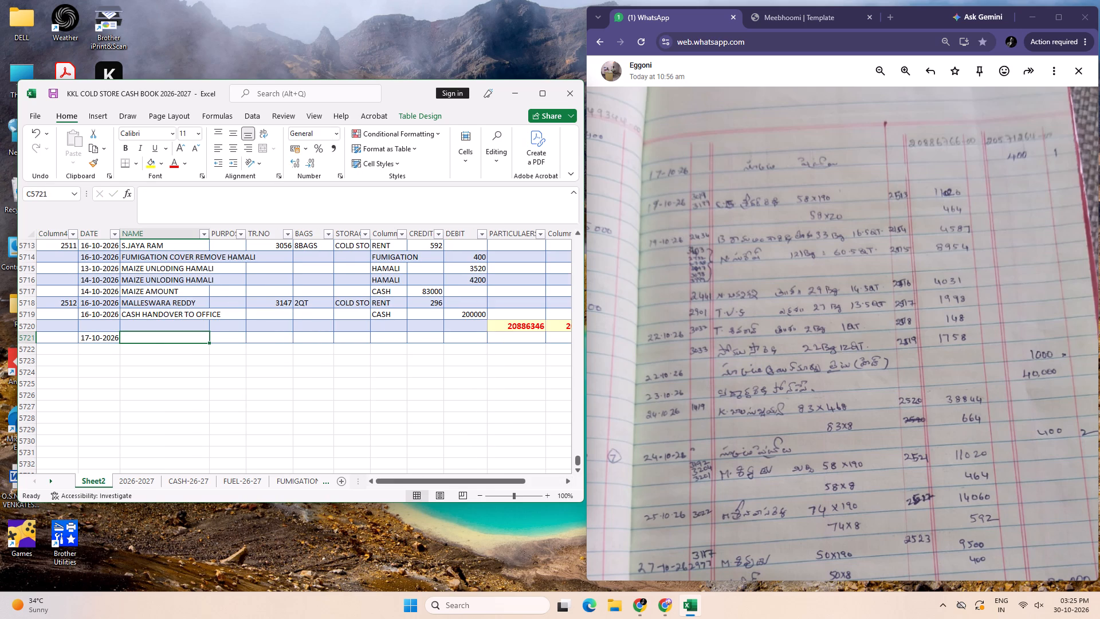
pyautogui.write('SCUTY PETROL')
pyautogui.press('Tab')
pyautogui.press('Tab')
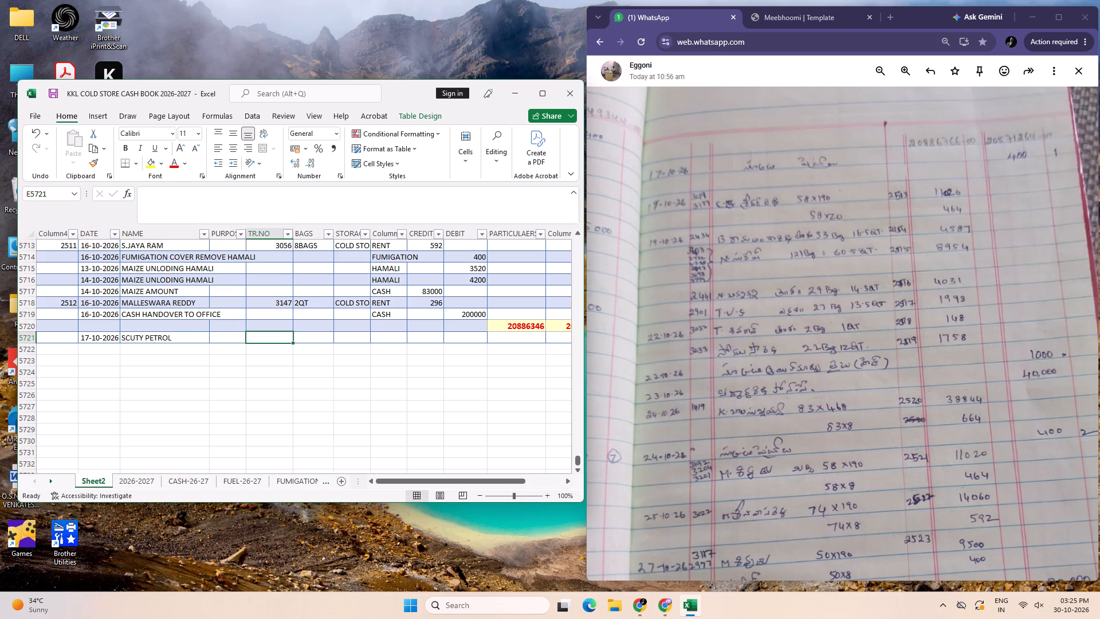
# Set row 5721's category to PETROL and its debit to 400.
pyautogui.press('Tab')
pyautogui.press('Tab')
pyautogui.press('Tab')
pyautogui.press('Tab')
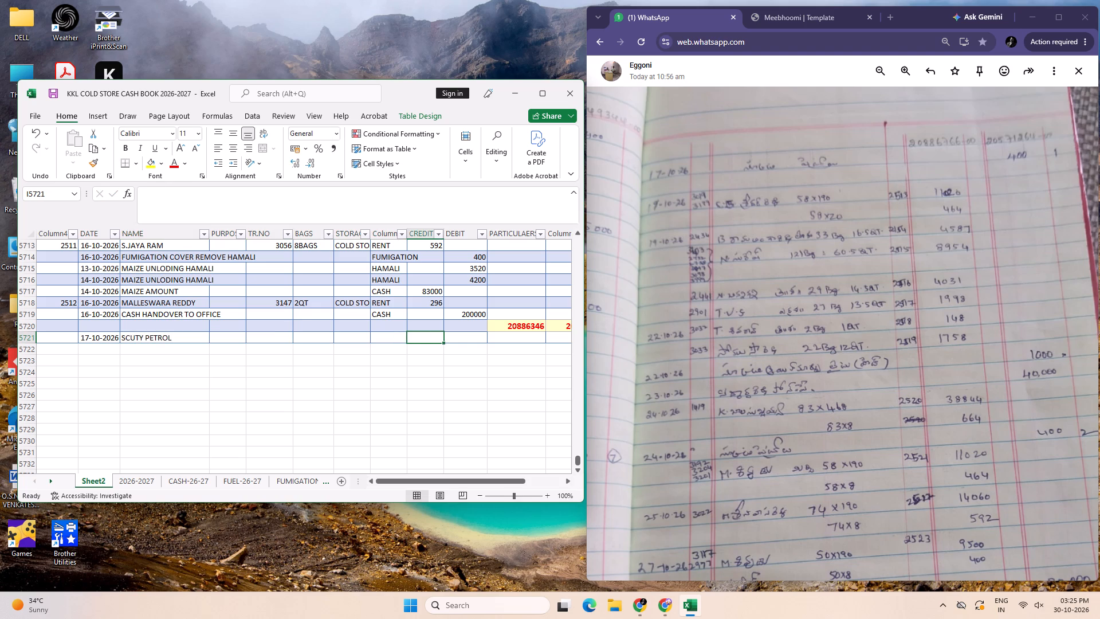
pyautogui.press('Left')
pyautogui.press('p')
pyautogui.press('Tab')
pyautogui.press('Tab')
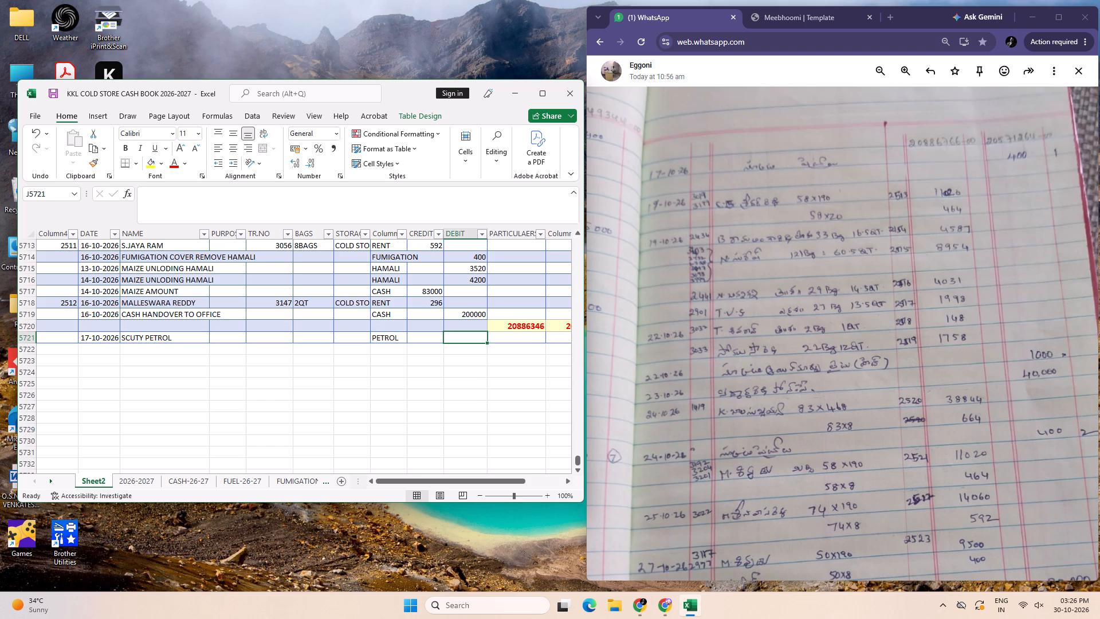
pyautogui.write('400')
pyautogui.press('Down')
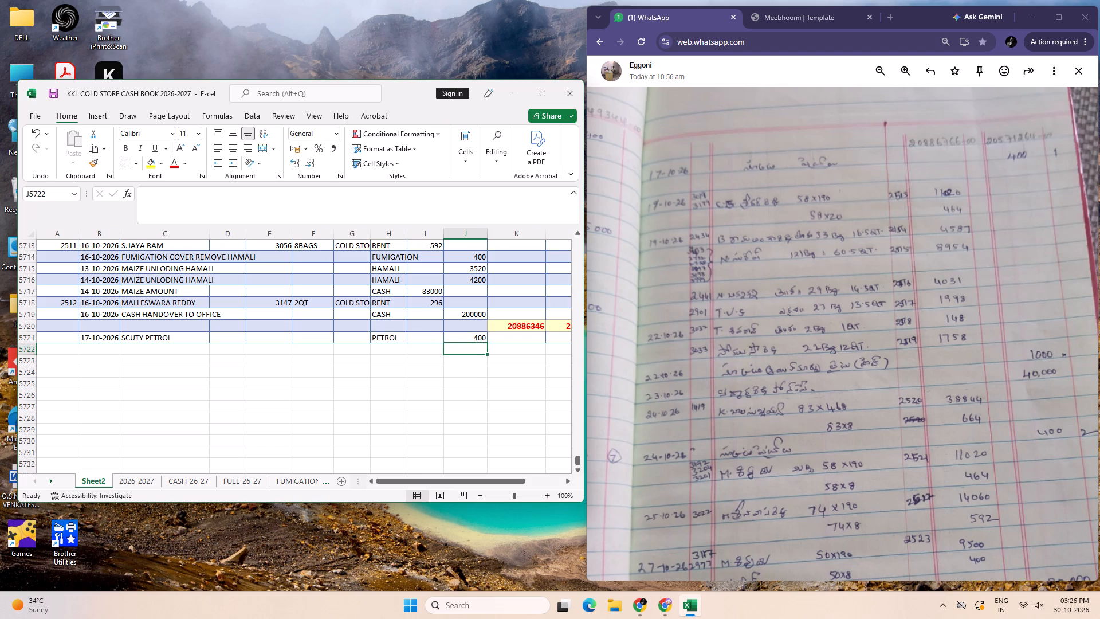
# Start row 5722 with number 2513, the date filled from the row above and the customer's name, saving the workbook.
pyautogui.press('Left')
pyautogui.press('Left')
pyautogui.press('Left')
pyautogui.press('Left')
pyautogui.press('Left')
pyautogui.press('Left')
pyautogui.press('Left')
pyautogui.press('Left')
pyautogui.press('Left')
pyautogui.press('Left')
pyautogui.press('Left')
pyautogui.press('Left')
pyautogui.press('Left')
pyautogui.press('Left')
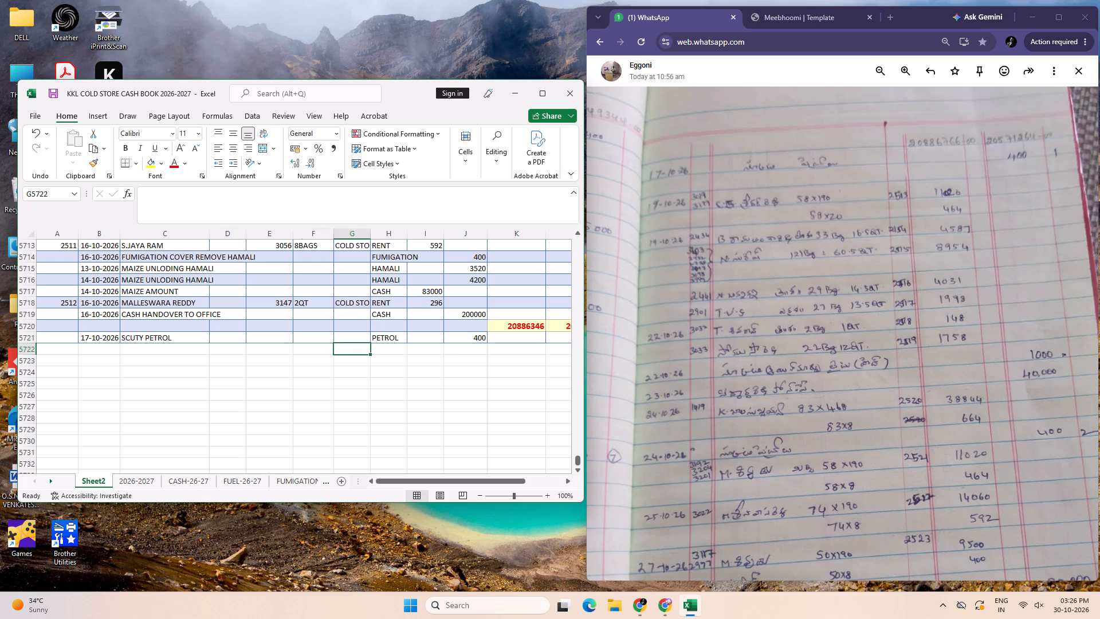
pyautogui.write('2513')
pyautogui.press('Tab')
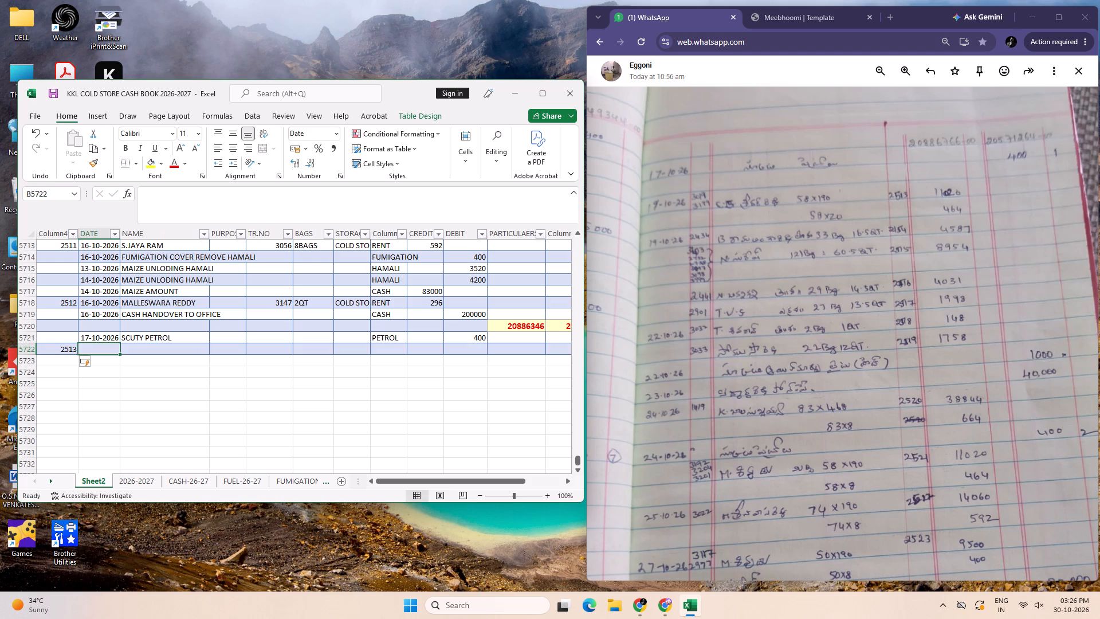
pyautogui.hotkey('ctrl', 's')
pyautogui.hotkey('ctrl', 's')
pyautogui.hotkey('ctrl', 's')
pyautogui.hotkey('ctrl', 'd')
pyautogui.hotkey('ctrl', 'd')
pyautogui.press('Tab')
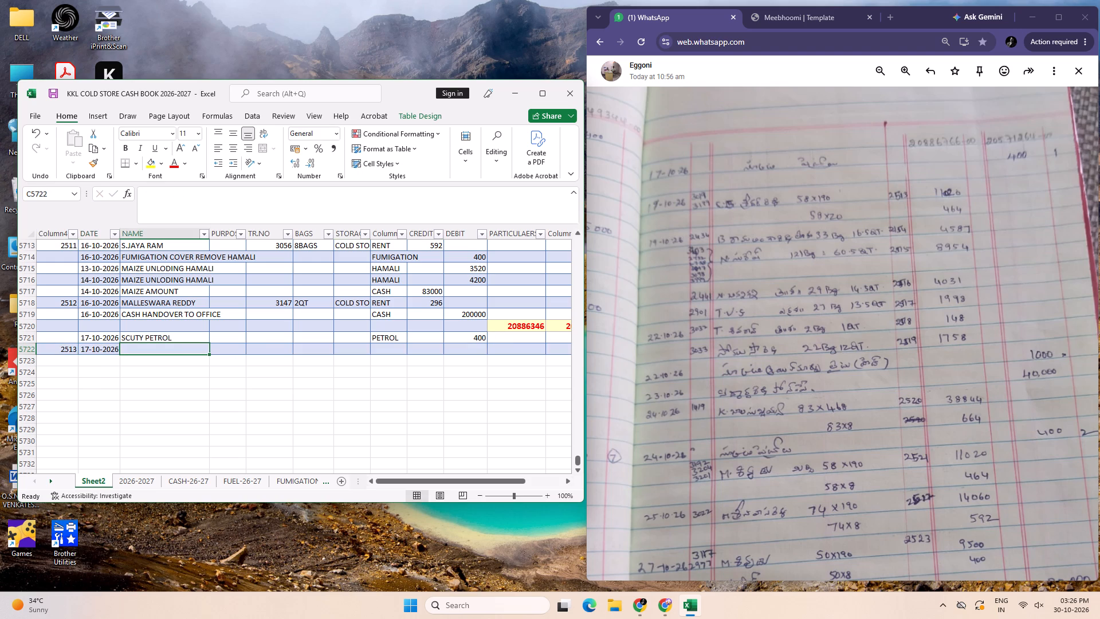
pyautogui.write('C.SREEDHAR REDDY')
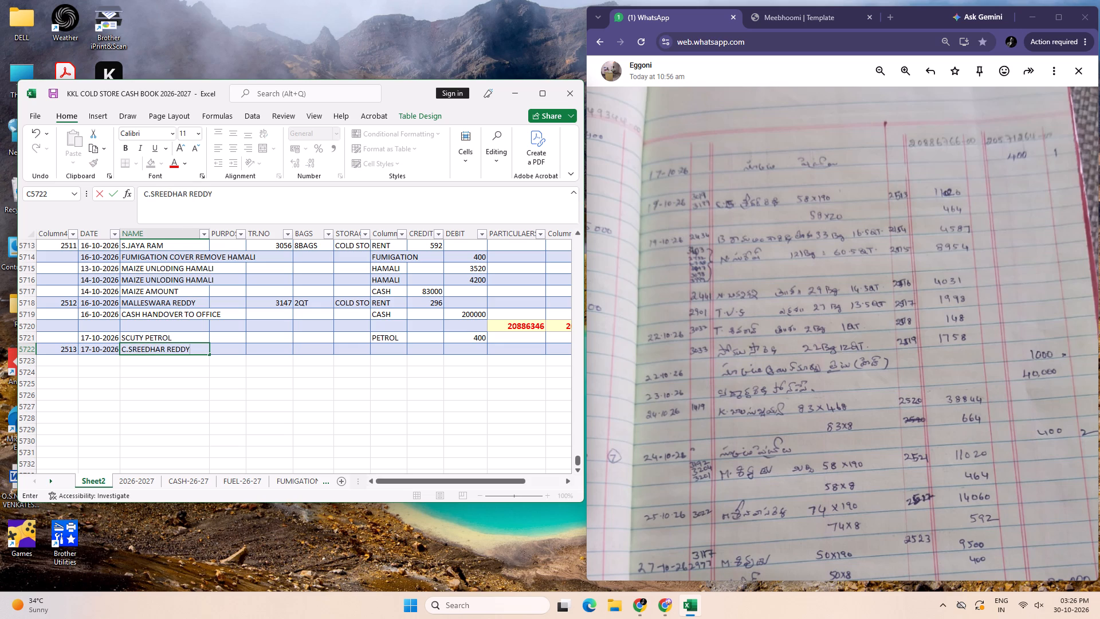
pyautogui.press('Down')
# Fill the date from the row above into row 5723 and enter the name EXTRA HAMALI.
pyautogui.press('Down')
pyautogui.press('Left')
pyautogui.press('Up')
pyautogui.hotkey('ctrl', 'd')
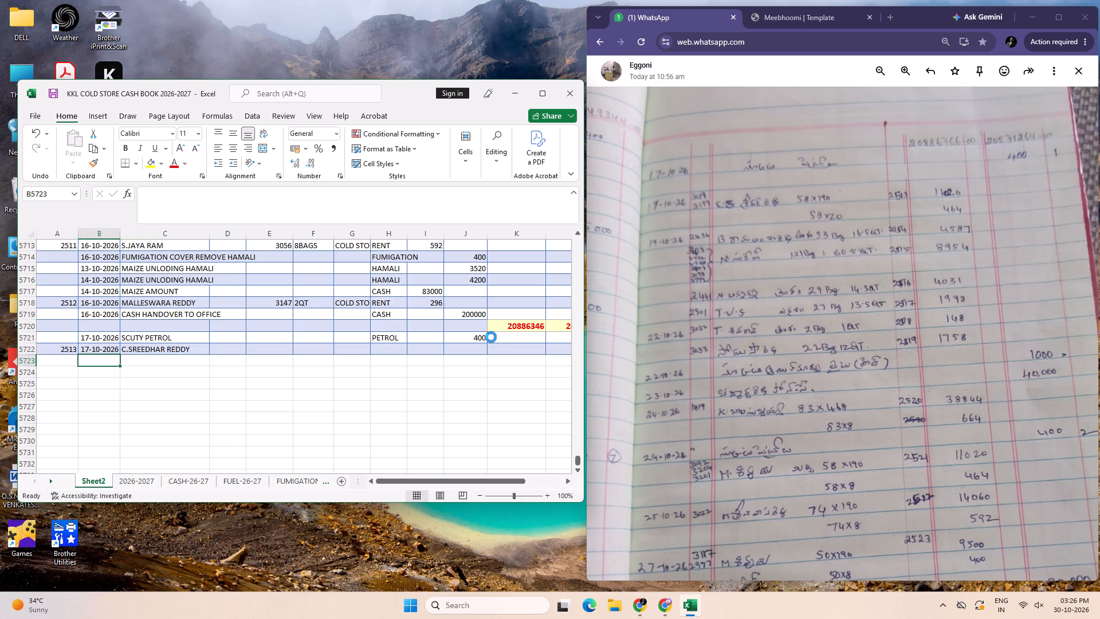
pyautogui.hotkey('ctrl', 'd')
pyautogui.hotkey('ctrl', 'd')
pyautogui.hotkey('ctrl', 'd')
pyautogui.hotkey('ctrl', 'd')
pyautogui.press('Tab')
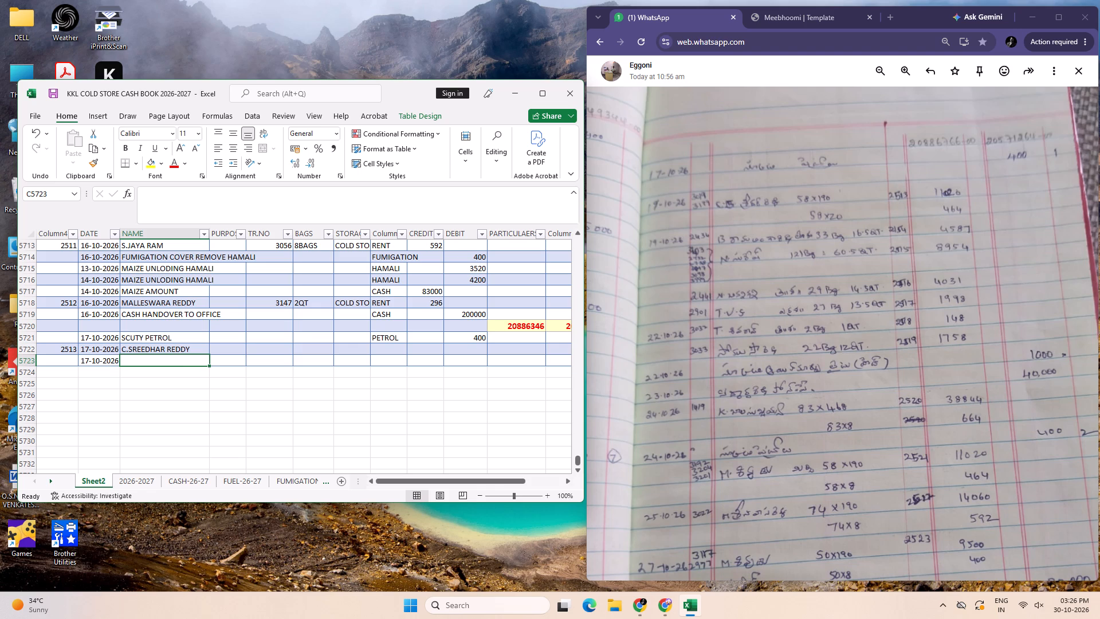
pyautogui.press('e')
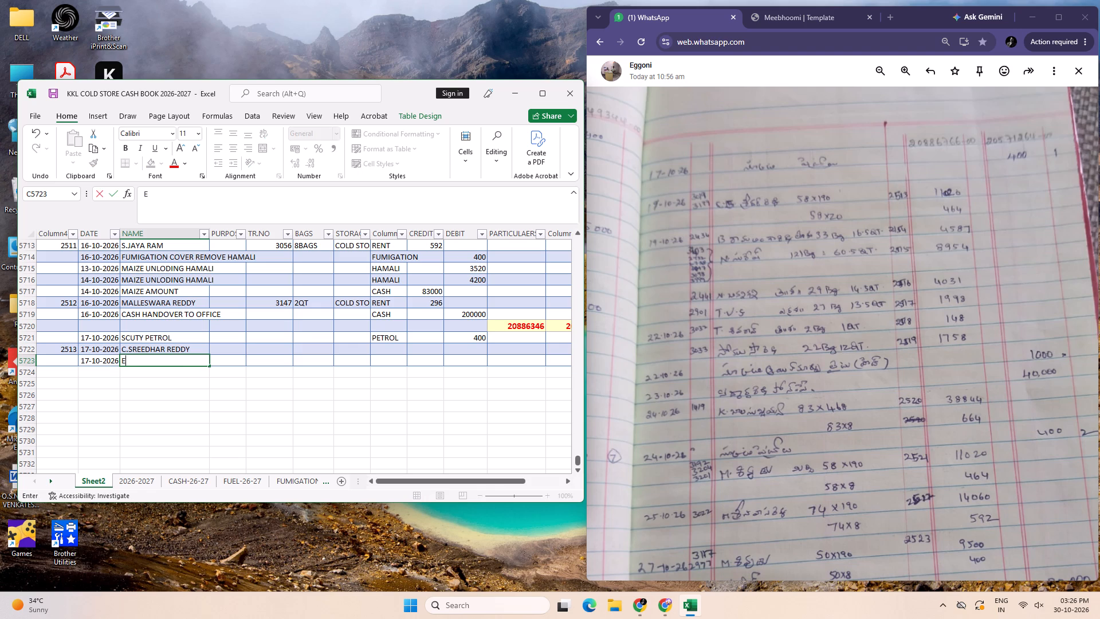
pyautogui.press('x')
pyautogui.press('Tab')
# Enter 3019, 3188 as the TR.NO in row 5722.
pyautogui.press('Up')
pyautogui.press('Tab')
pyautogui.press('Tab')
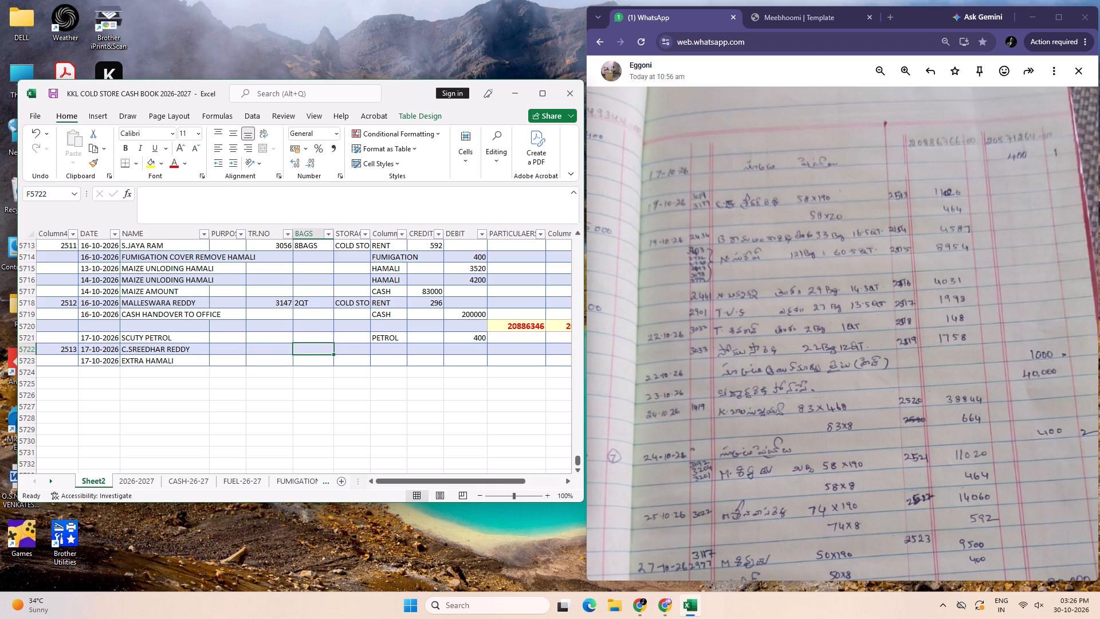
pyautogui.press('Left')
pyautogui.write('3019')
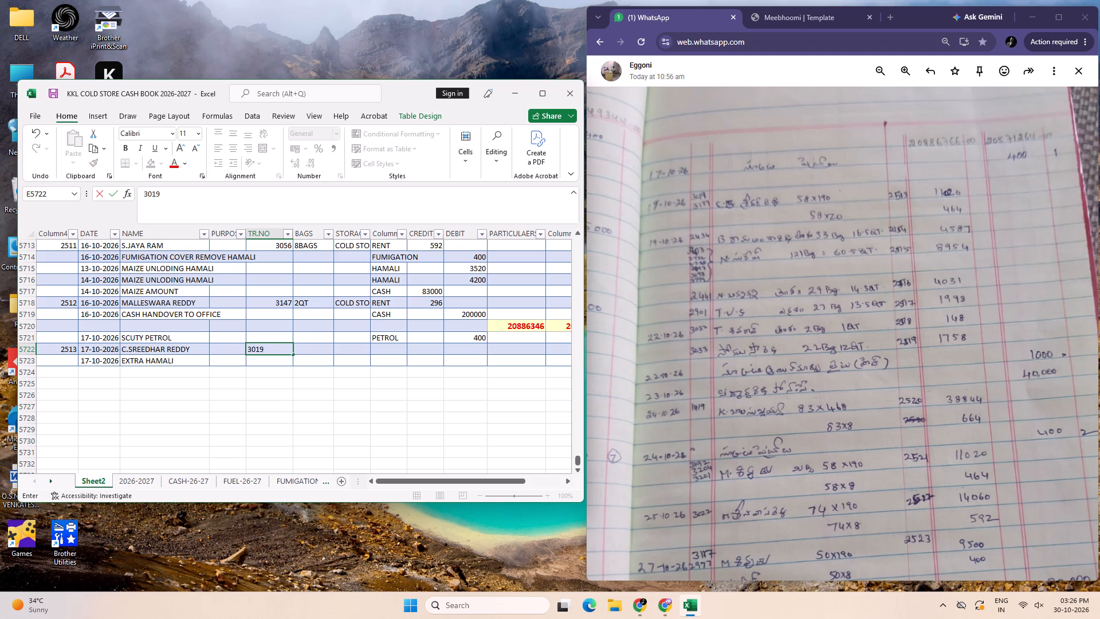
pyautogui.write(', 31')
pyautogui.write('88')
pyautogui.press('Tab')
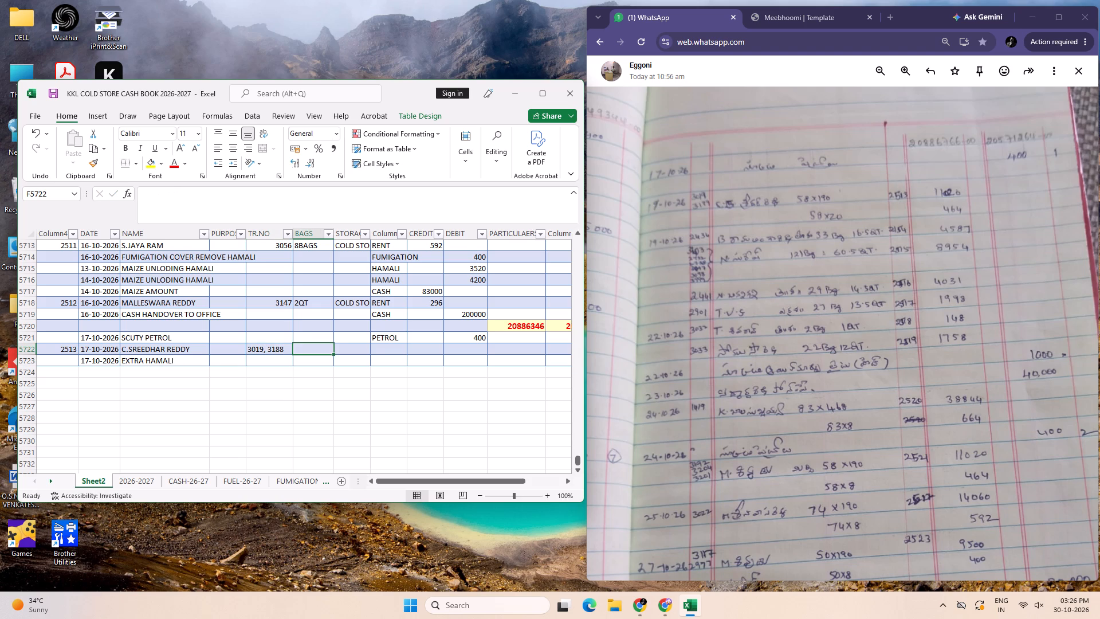
# Complete row 5722 with the cold-store storage entry, category RENT and bags 58*190.
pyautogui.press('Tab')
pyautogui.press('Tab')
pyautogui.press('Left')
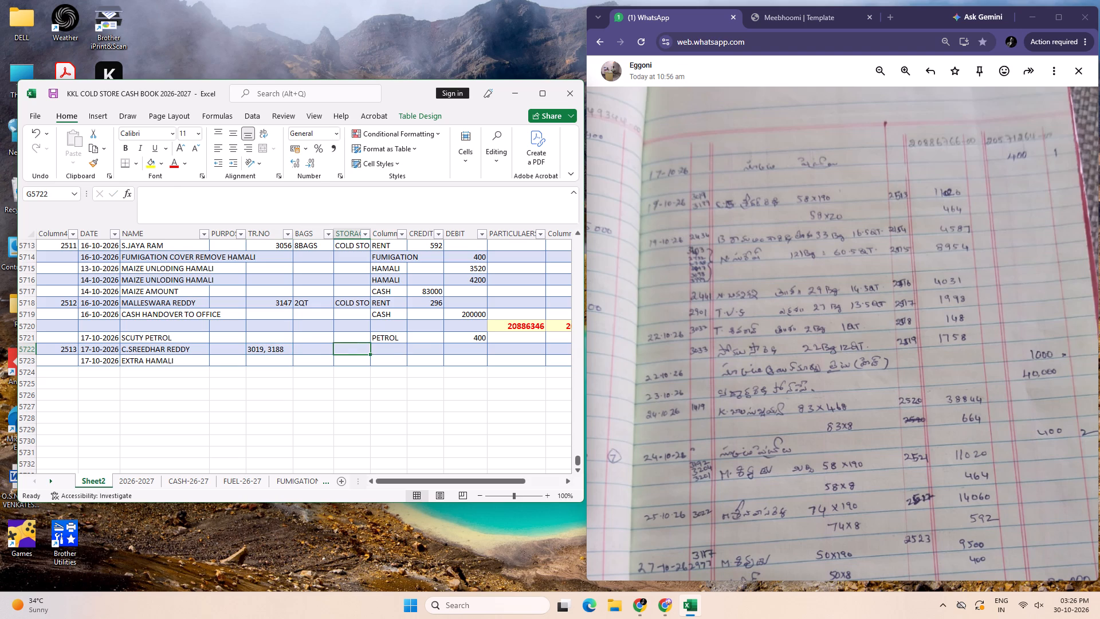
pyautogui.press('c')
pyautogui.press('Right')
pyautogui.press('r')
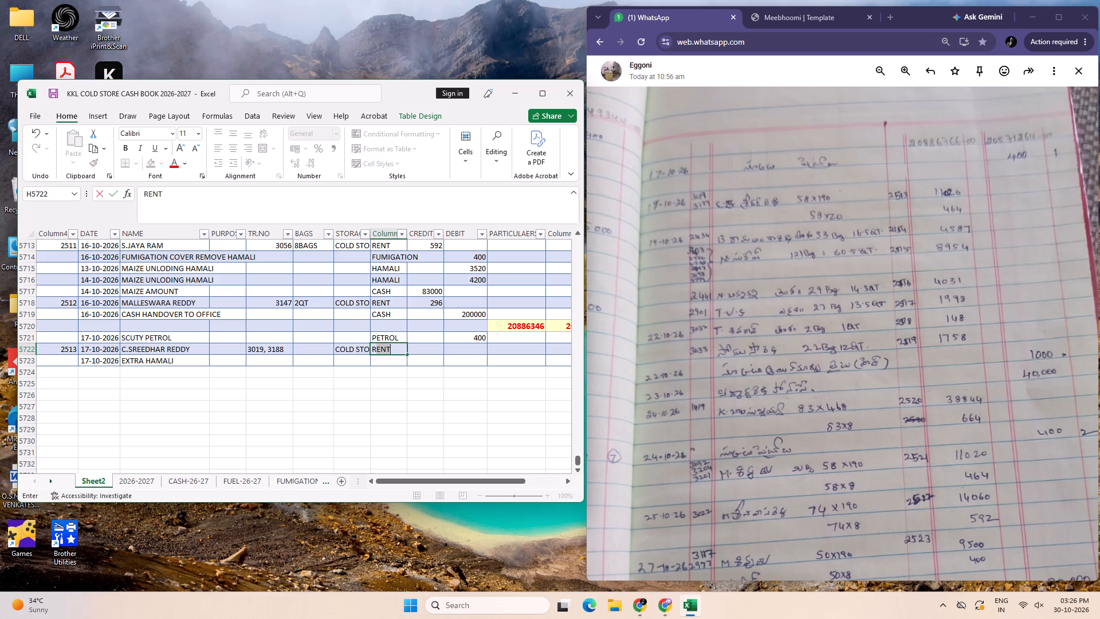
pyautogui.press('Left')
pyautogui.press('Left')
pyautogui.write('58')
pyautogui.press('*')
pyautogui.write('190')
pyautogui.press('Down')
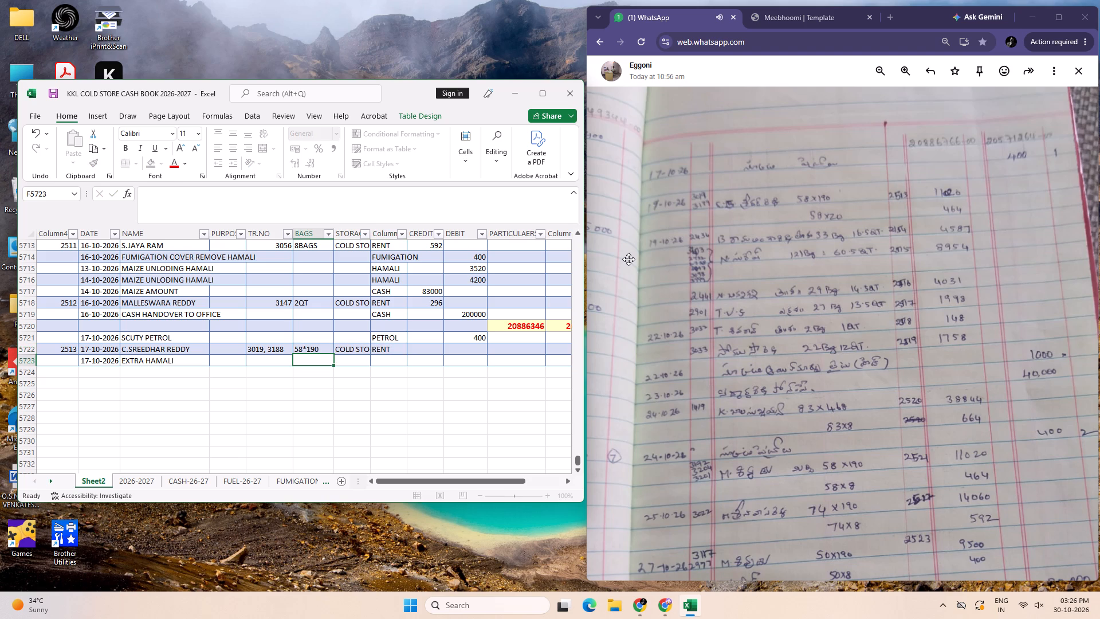
# Enter bags 58*8, the cold-store storage entry and category HAMALI in row 5723.
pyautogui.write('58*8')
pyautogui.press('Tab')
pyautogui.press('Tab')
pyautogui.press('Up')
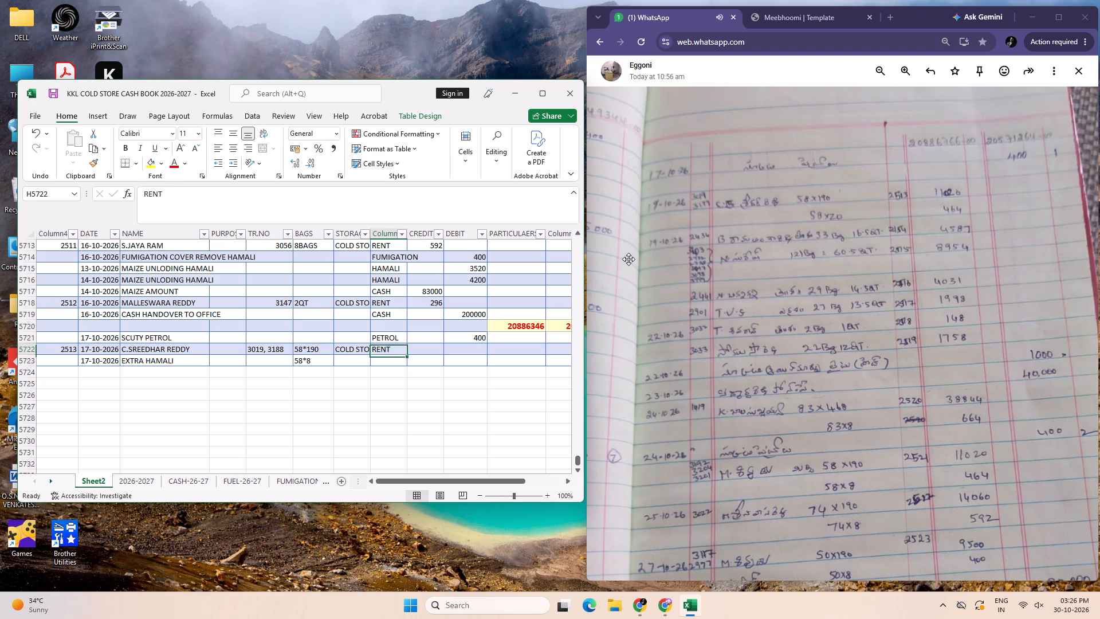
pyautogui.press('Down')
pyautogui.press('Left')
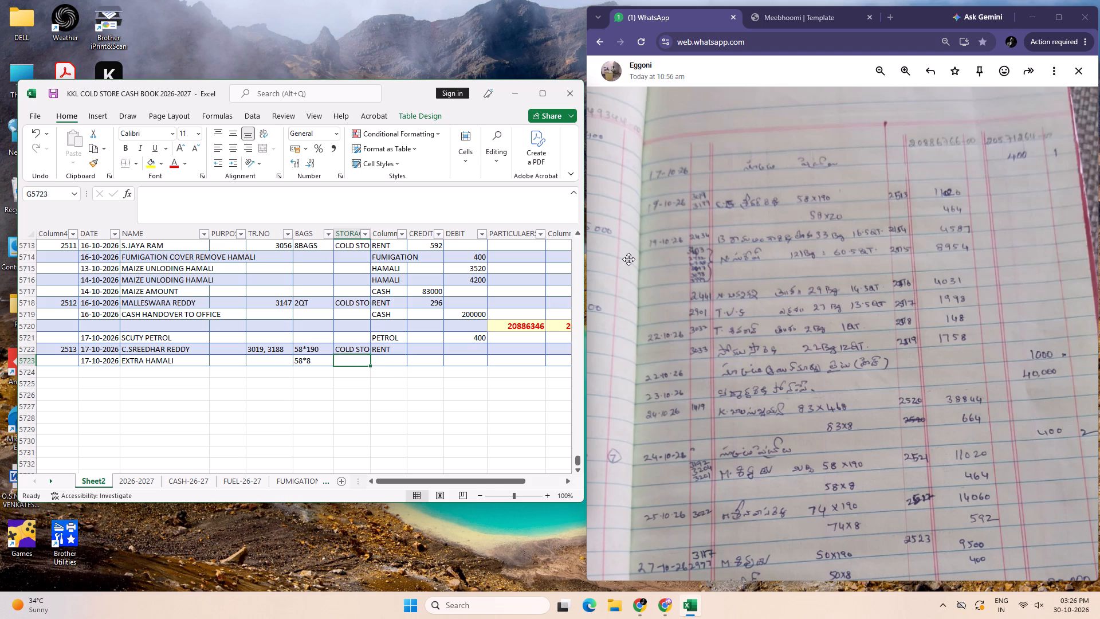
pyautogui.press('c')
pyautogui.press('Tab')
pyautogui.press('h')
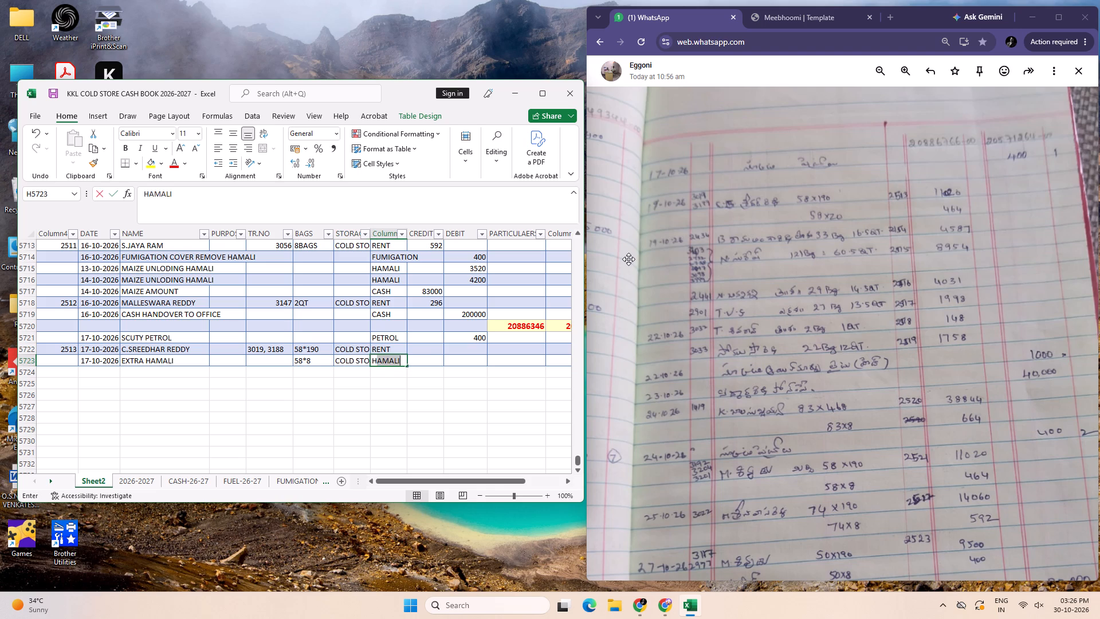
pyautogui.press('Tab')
# Enter the credit formulas =58*190 in row 5722 and =58*8 in row 5723, and save the workbook.
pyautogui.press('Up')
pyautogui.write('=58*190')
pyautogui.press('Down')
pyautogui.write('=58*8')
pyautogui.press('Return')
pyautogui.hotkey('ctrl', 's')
# Start row 5724 with number 2514 in the first column, date 19-10-26 and the customer's name from the ledger.
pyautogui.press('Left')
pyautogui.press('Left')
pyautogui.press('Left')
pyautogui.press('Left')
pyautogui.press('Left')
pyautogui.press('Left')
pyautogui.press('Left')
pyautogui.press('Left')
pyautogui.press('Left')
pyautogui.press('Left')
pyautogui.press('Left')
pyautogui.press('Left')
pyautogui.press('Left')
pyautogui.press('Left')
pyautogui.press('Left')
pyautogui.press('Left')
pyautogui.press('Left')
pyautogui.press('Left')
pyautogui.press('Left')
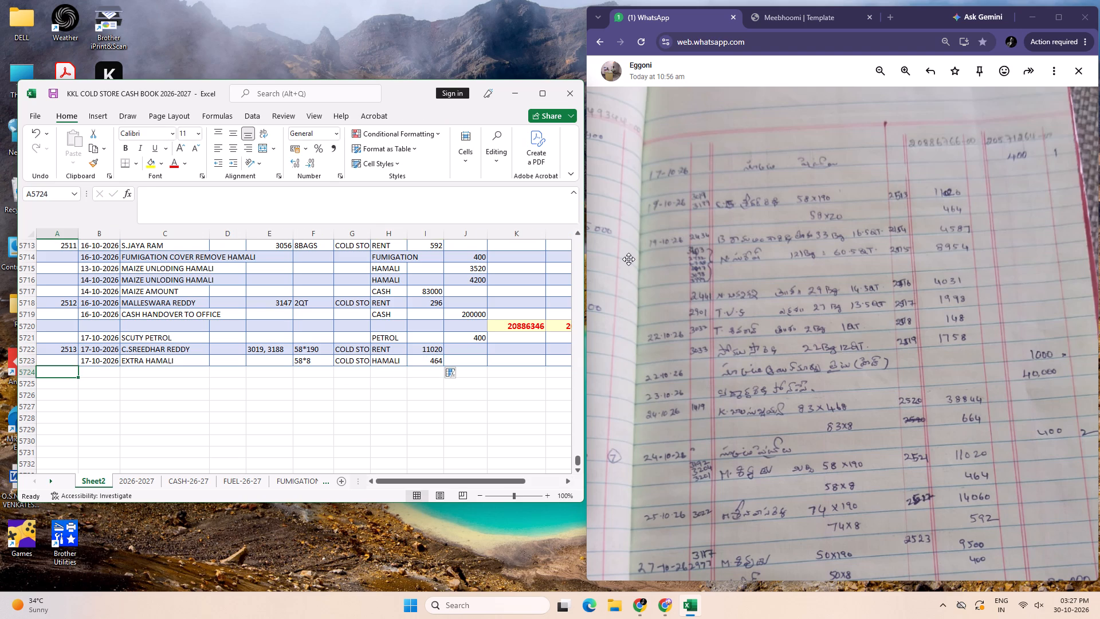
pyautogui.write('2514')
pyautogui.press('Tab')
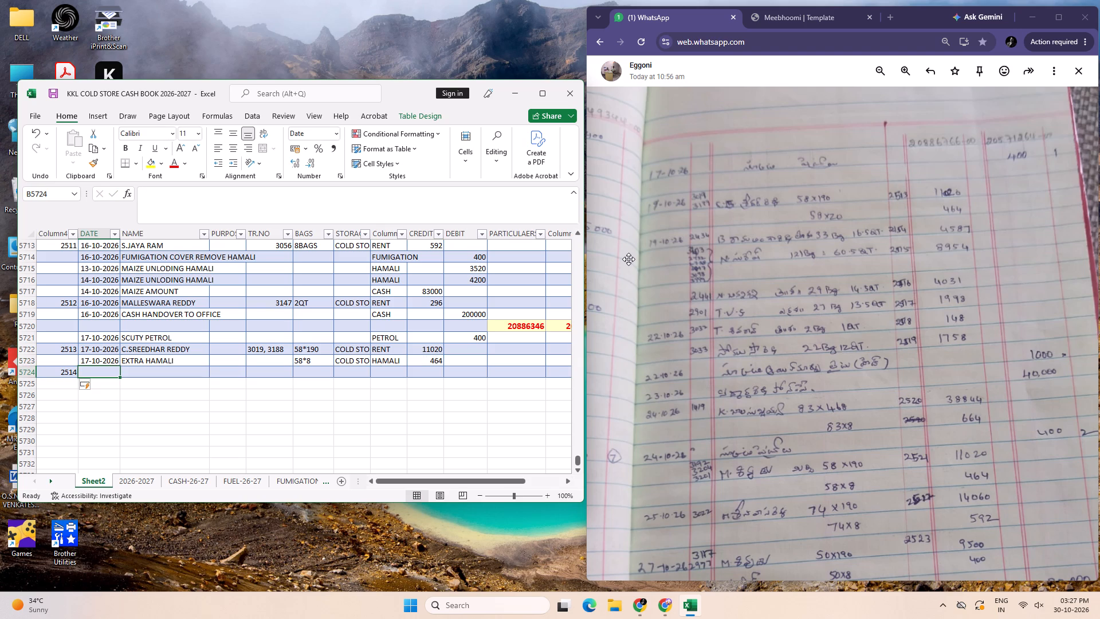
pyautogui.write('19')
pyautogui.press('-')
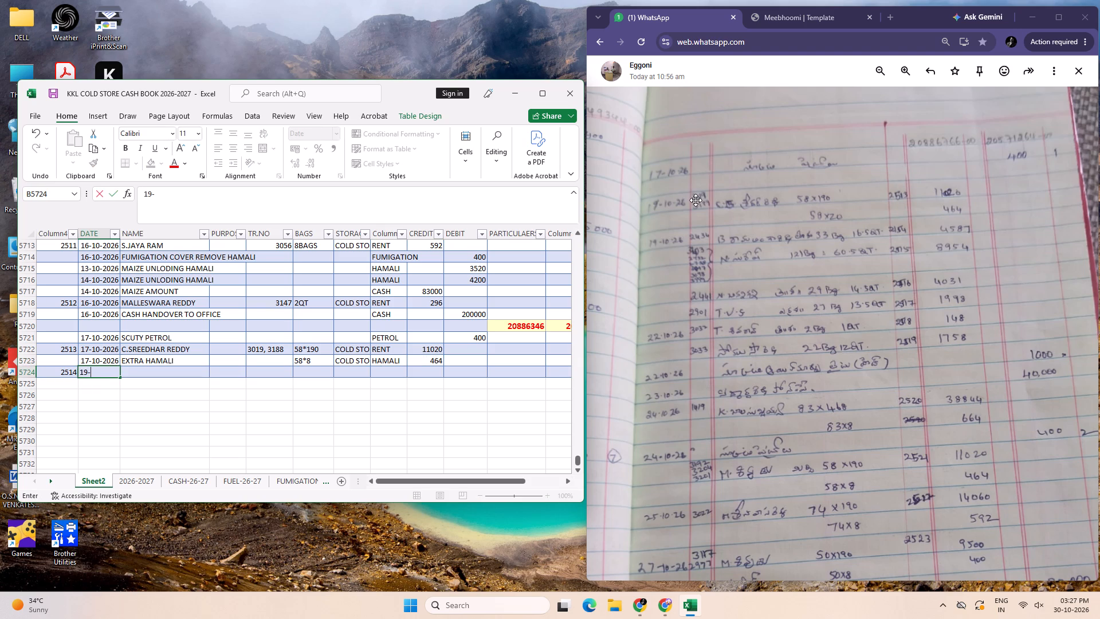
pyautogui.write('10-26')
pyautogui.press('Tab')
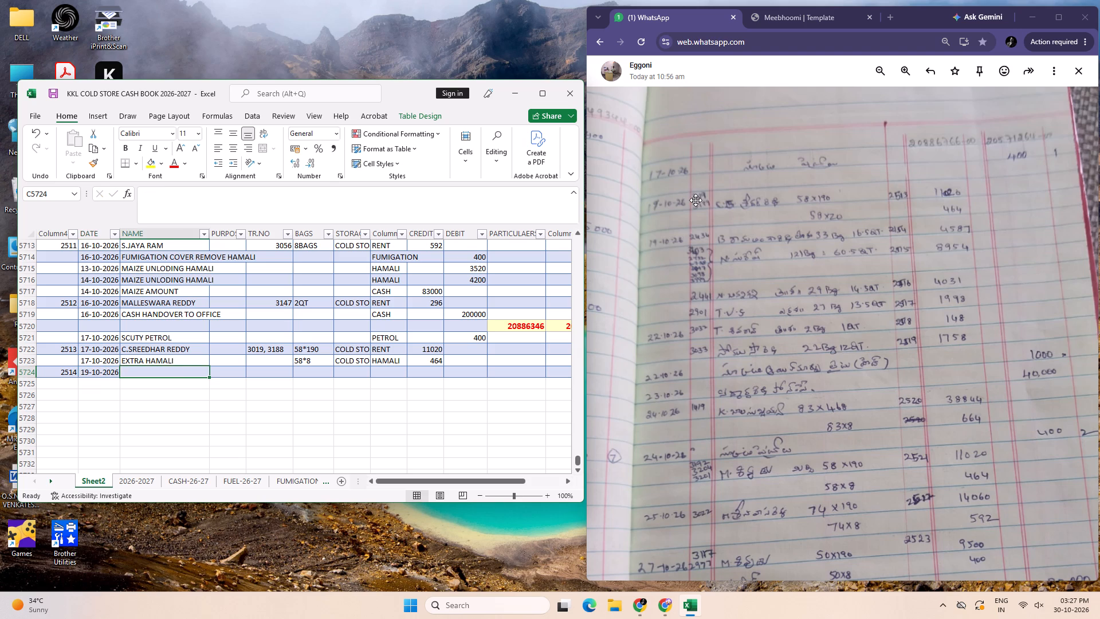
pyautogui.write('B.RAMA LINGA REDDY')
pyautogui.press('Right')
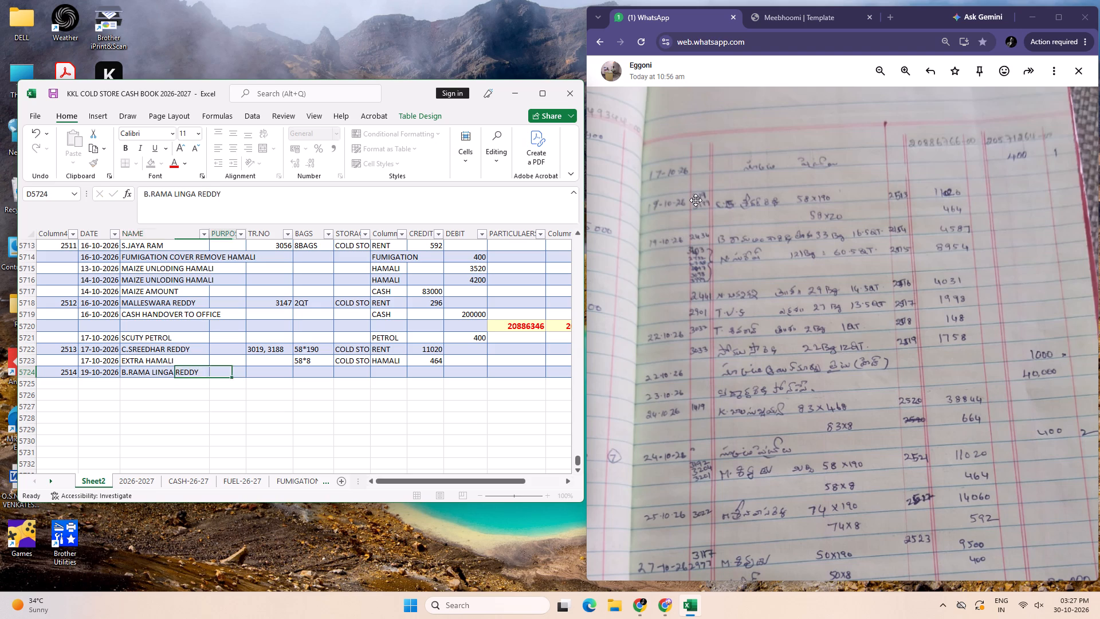
# Fill the date from the row above into row 5725 and enter the next customer's name.
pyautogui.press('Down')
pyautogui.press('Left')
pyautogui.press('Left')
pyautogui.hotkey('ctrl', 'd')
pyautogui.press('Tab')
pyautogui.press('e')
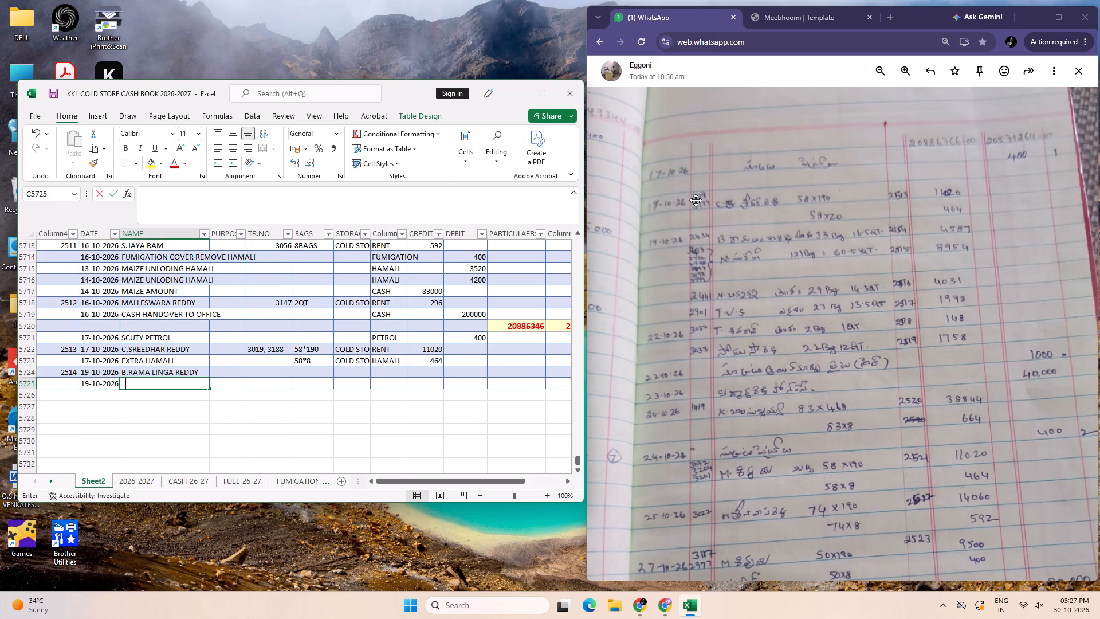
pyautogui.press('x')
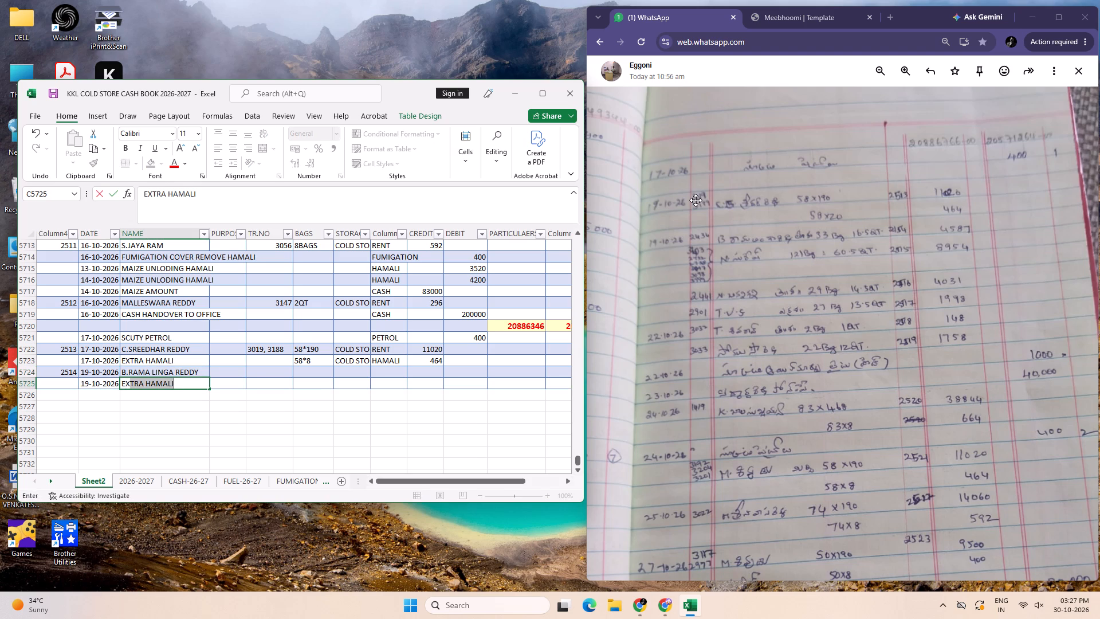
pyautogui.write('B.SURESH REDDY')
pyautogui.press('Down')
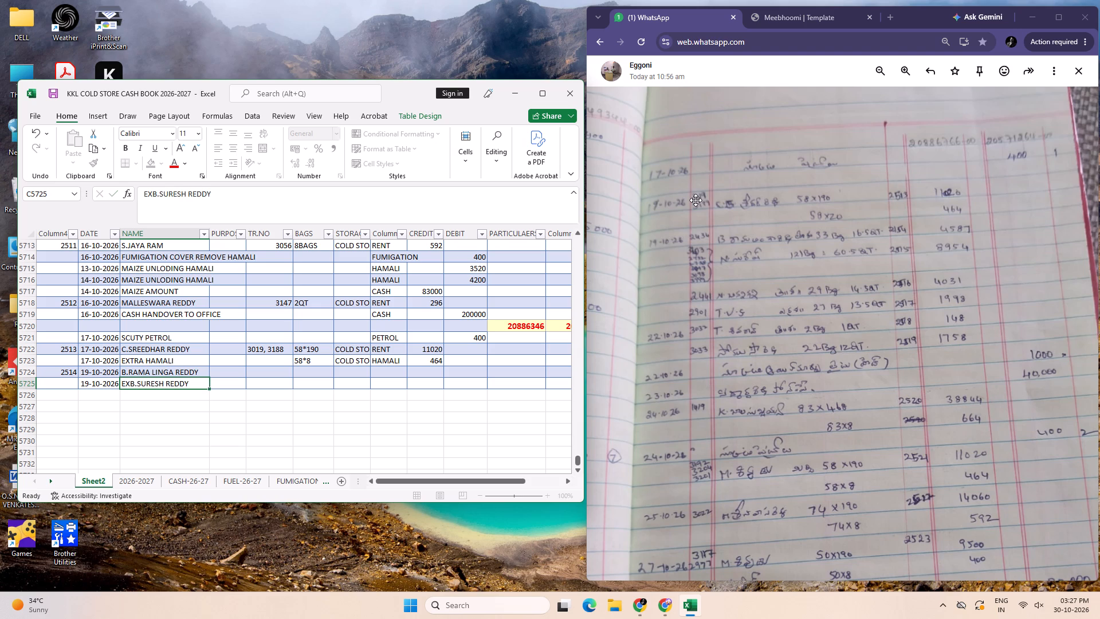
# Remove the stray EX from the start of the customer's name in row 5725 and save the workbook.
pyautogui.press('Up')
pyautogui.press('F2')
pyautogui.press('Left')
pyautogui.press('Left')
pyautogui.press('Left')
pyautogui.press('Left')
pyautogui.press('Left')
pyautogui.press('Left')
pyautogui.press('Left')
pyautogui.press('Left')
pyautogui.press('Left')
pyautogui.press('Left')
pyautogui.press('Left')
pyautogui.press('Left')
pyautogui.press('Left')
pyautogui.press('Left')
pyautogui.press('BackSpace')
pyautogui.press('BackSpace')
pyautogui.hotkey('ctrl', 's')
# Enter number 2515 in the first column of row 5725 and save the workbook.
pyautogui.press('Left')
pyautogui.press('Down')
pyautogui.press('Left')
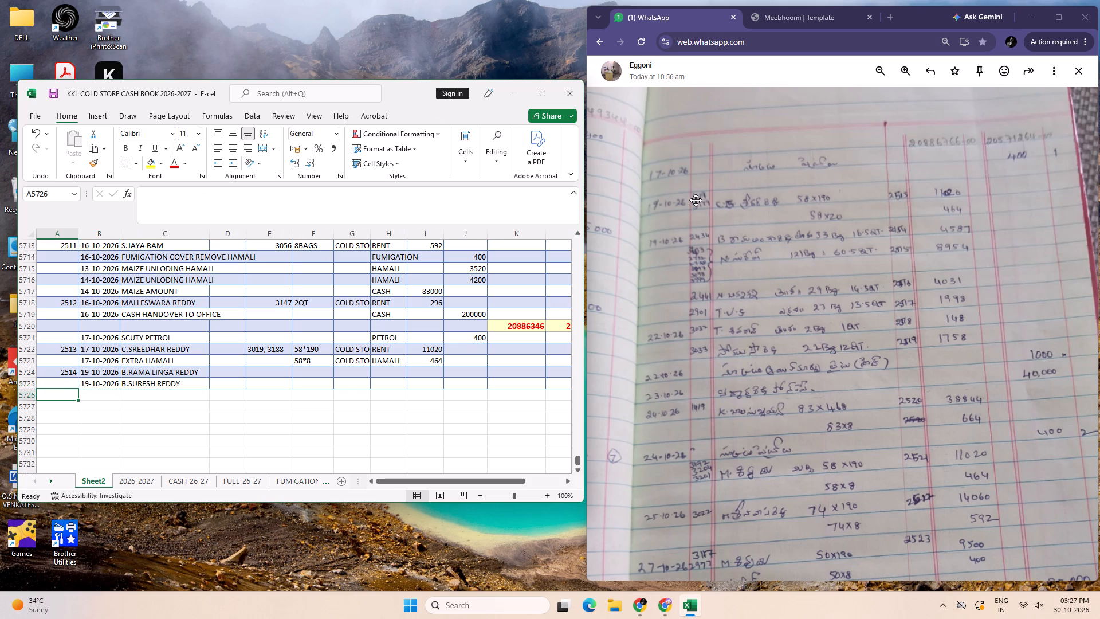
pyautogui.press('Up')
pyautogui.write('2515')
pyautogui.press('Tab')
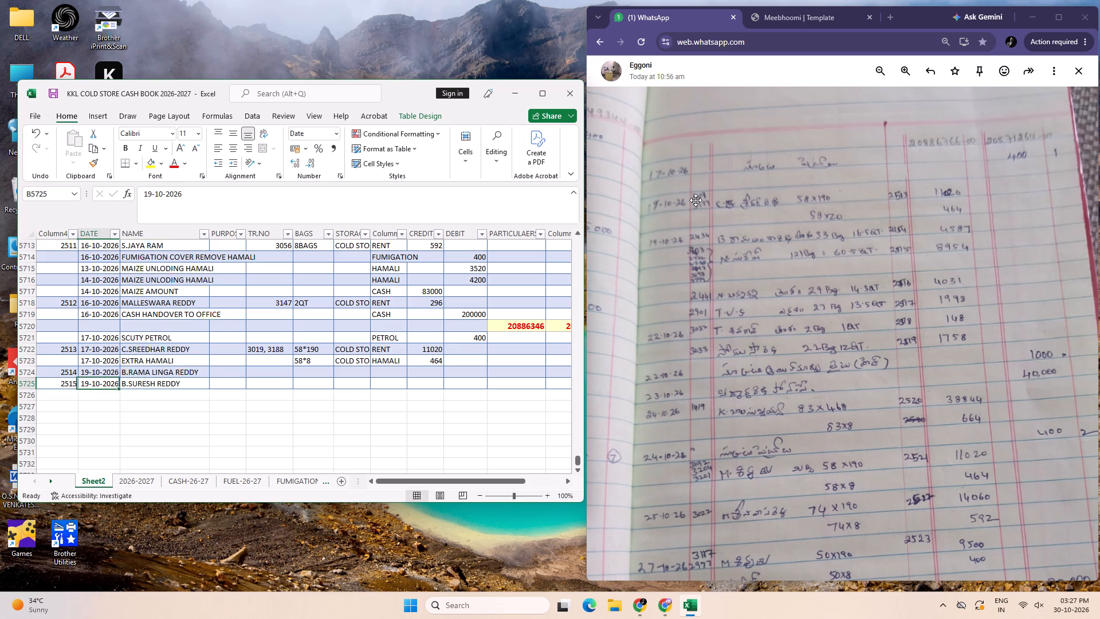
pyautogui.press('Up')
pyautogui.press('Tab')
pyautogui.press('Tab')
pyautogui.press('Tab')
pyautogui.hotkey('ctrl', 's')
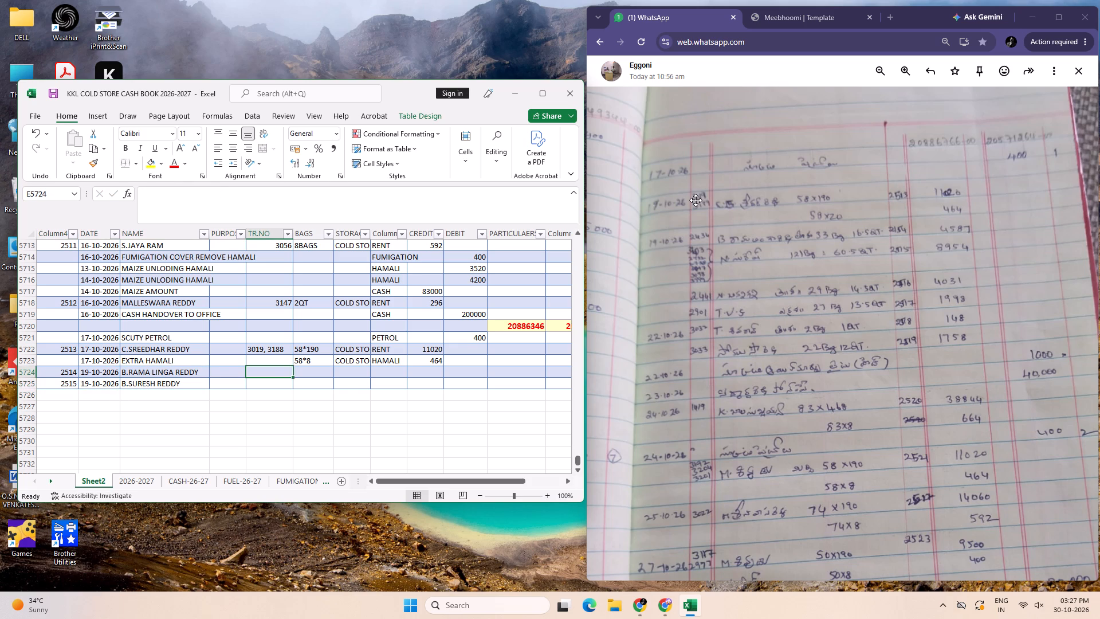
# Correct the first initial of the customer's name in row 5725 to N, and return to the TR.NO cell of row 5724.
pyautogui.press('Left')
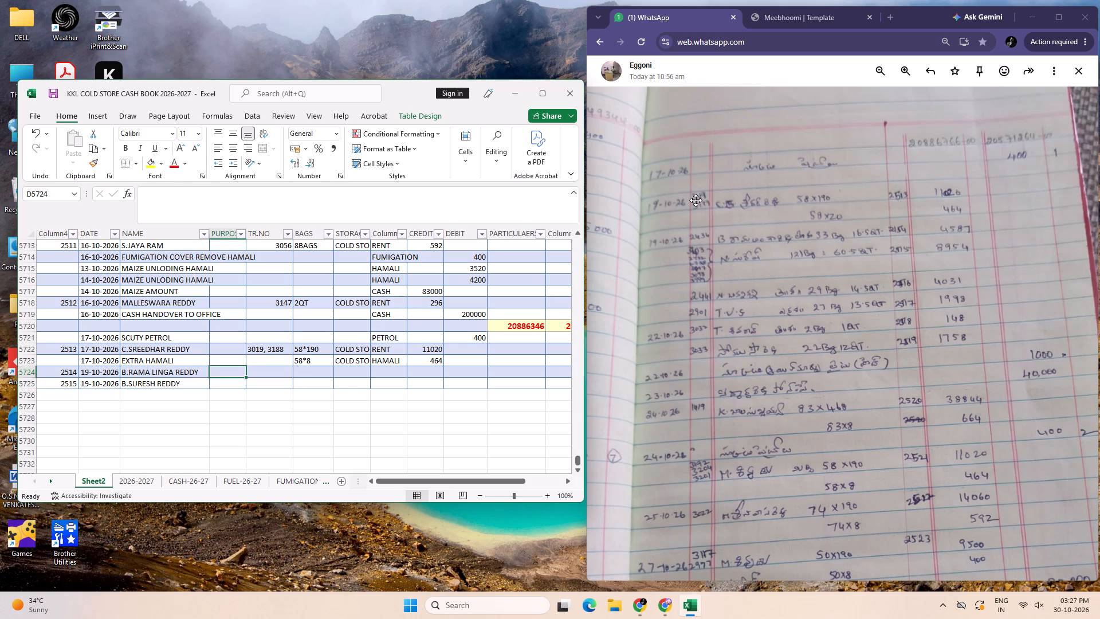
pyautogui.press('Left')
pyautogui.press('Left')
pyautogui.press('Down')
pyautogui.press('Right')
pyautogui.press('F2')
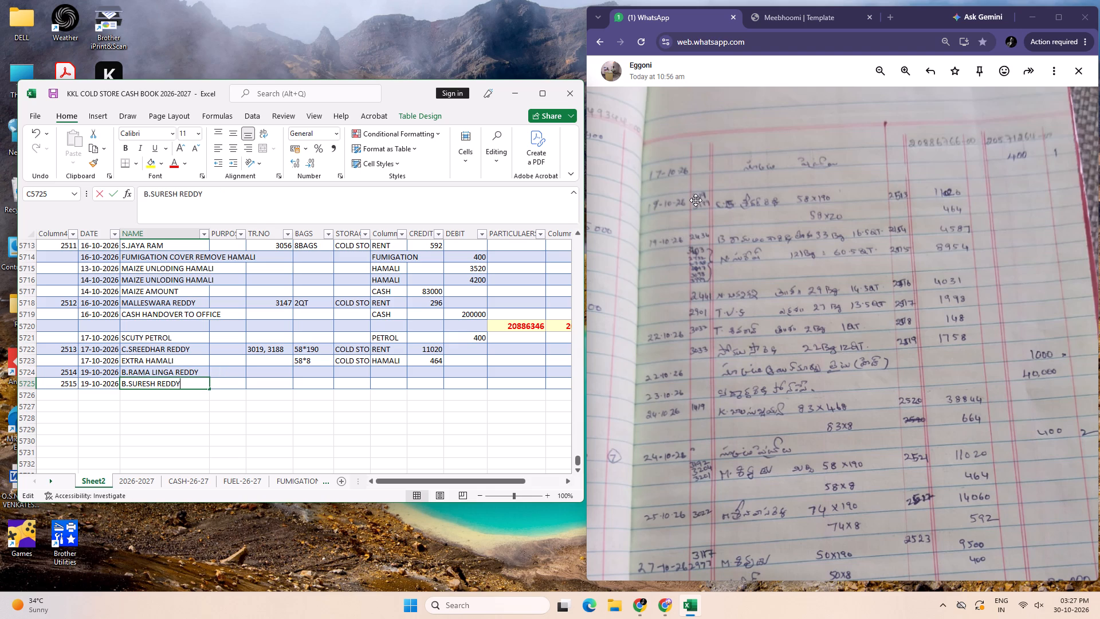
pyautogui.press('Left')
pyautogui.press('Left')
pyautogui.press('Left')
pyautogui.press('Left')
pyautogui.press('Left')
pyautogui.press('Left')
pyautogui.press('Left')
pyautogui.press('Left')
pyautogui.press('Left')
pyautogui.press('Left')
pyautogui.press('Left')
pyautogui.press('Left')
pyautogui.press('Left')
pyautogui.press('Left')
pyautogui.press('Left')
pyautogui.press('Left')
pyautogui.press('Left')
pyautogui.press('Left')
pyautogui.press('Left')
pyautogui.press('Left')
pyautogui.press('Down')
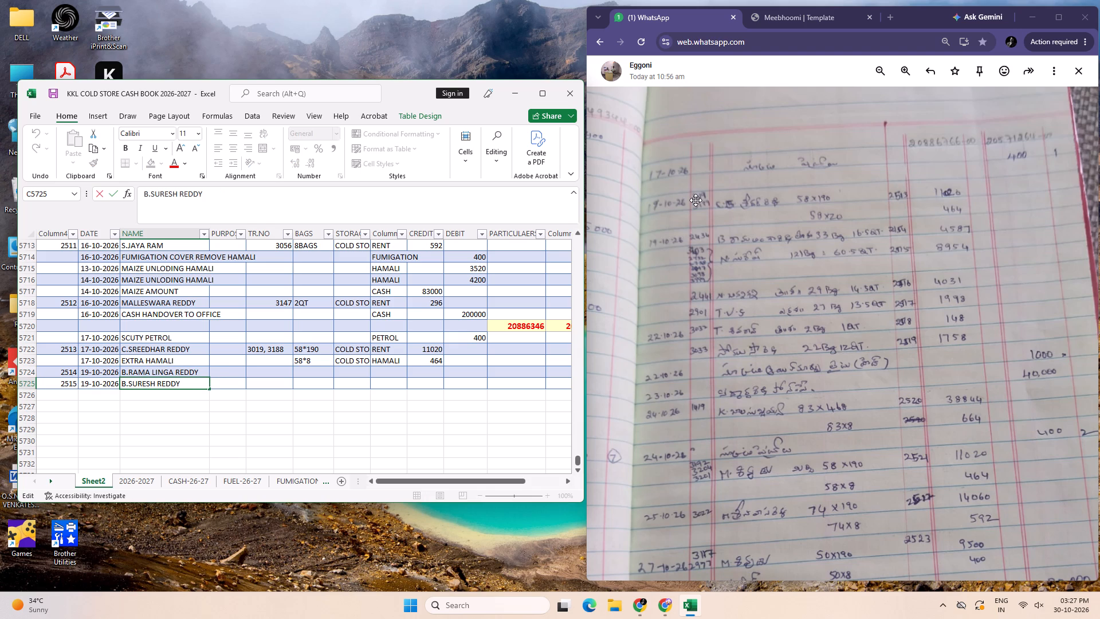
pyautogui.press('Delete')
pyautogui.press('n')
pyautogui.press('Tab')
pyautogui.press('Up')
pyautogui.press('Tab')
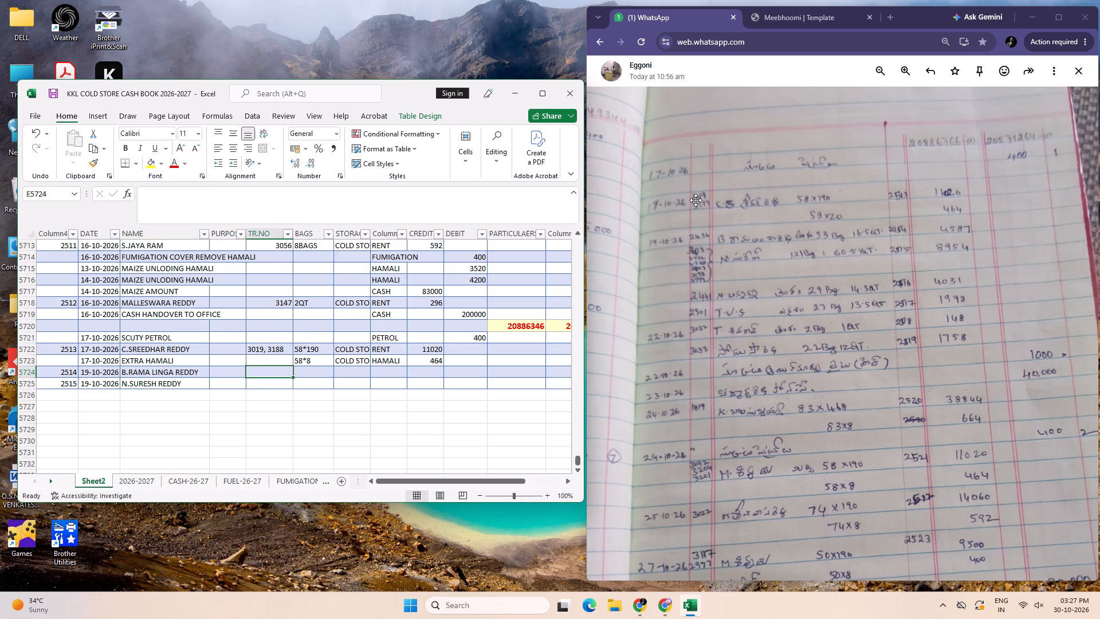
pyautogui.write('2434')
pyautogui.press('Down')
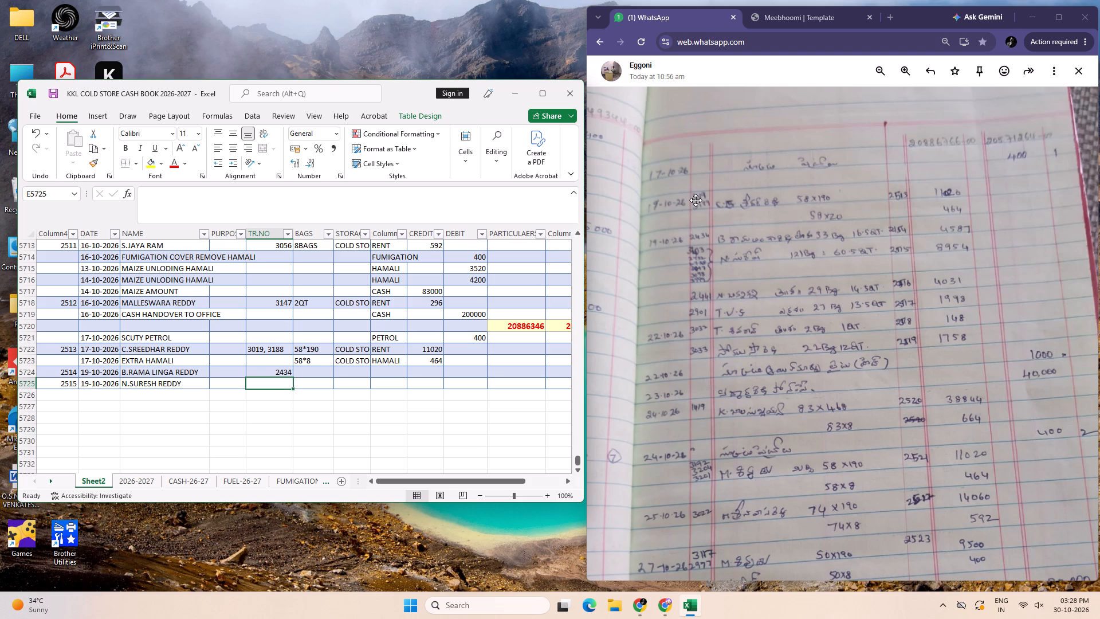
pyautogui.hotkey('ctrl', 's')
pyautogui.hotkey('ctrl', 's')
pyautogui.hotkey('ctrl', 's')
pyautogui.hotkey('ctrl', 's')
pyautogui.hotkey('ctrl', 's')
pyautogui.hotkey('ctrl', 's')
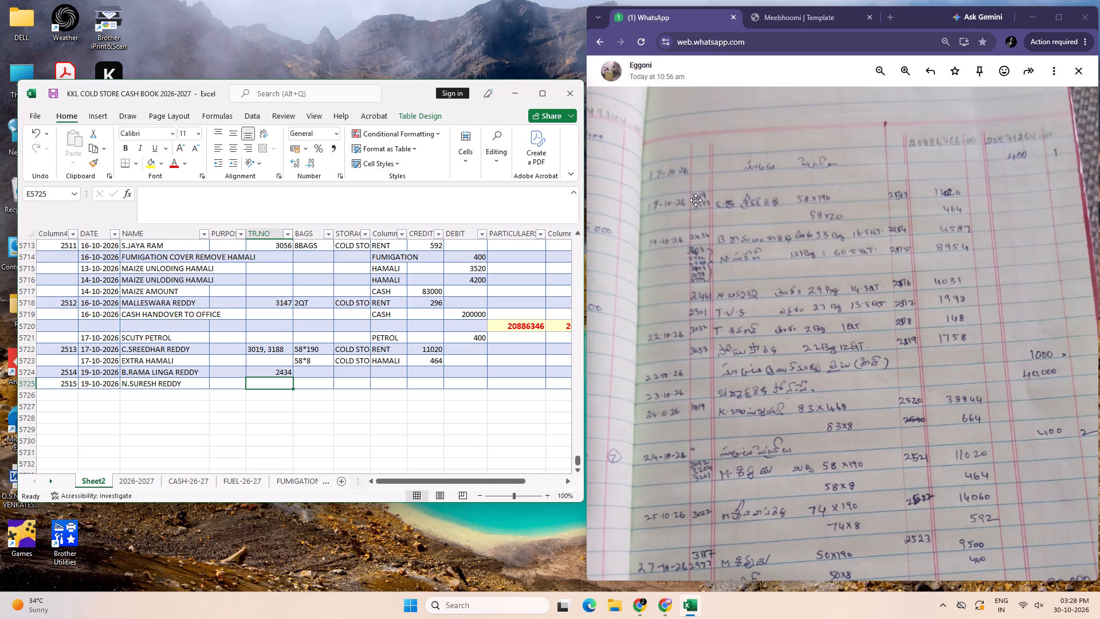
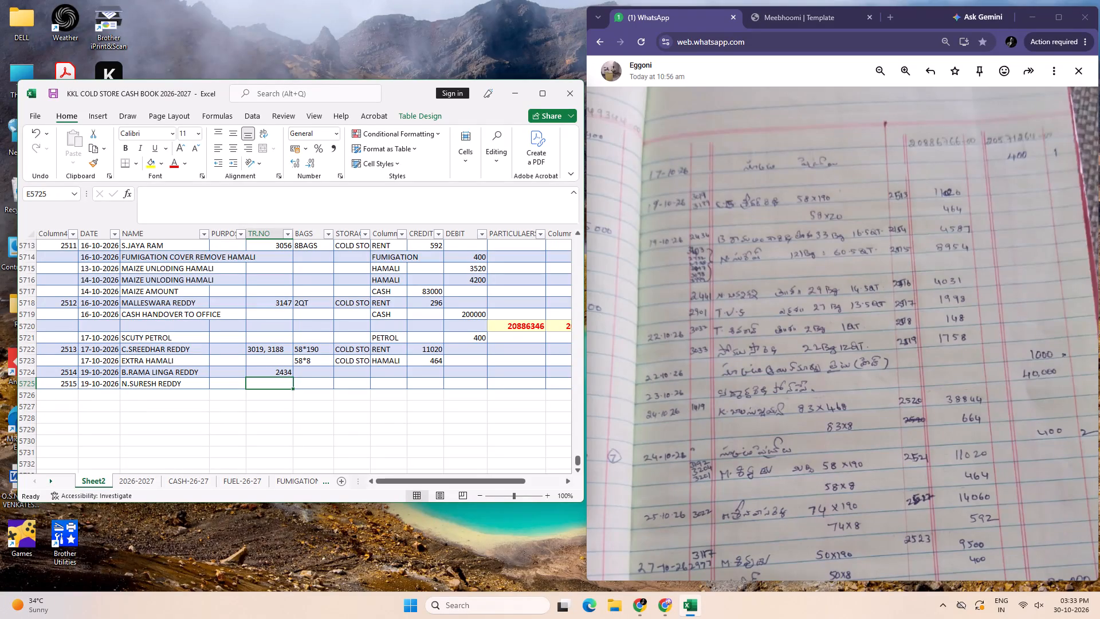
# Fill in COLD STORE as the storage and RENT as the entry type in row 5724.
pyautogui.moveTo(357, 375); pyautogui.dragTo(345, 394)
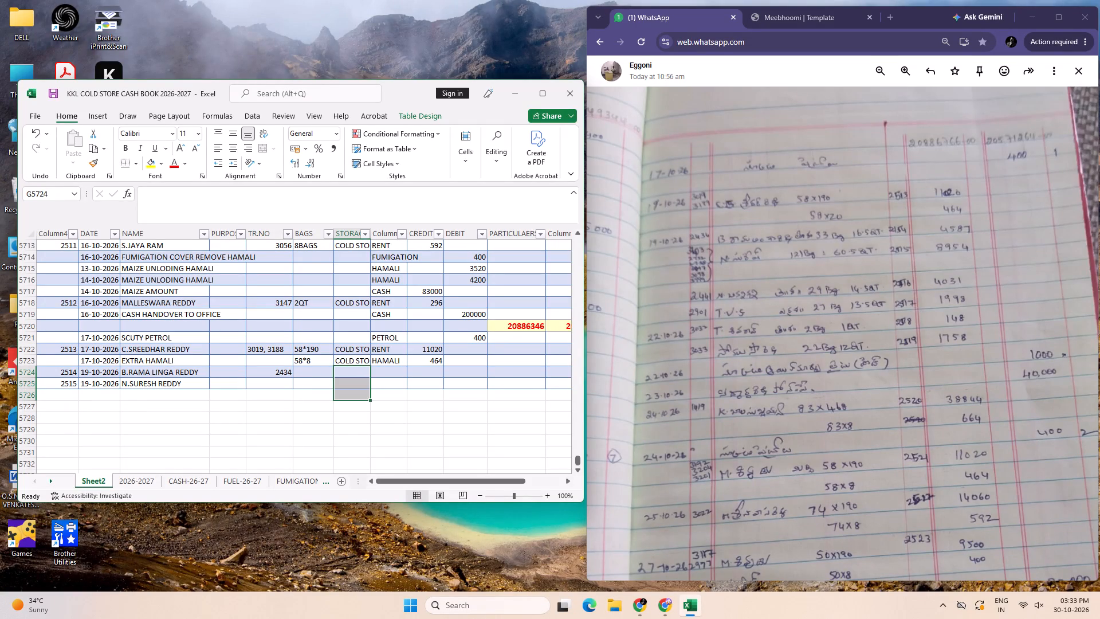
pyautogui.moveTo(357, 371); pyautogui.dragTo(351, 373)
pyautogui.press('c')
pyautogui.press('Tab')
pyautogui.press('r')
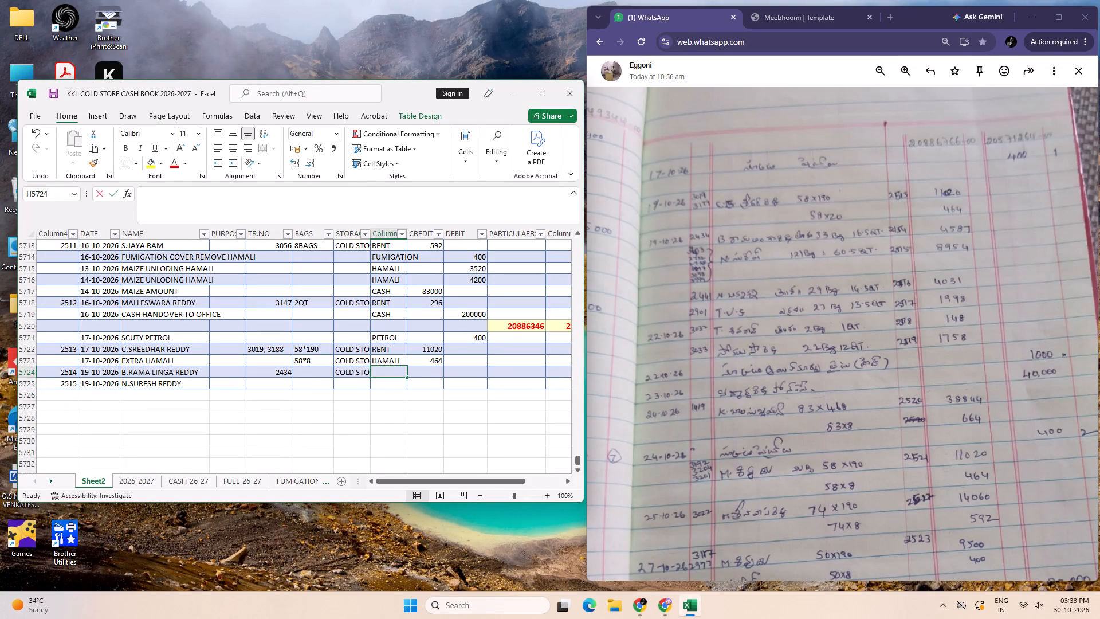
pyautogui.press('Tab')
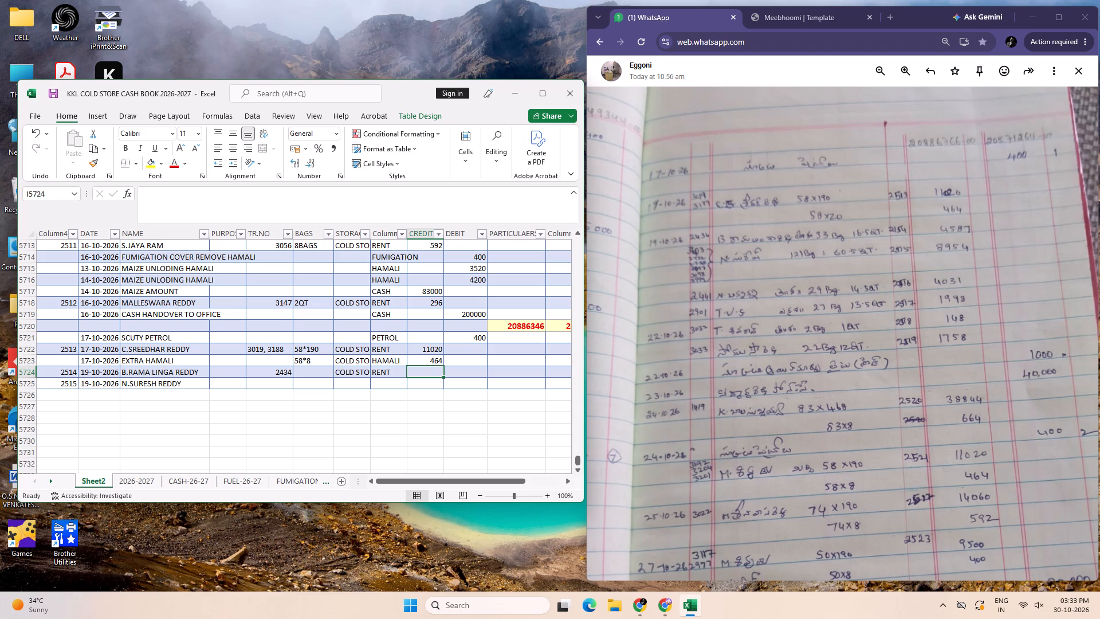
# Enter the credit of row 5724 as the sum =4290+297 and save the workbook.
pyautogui.press('=')
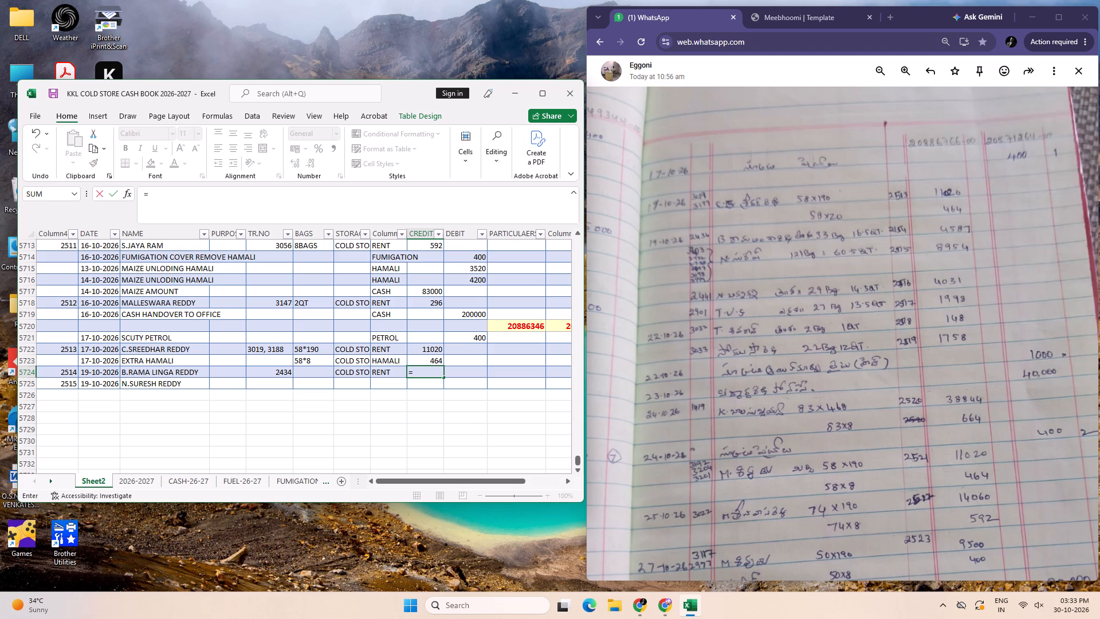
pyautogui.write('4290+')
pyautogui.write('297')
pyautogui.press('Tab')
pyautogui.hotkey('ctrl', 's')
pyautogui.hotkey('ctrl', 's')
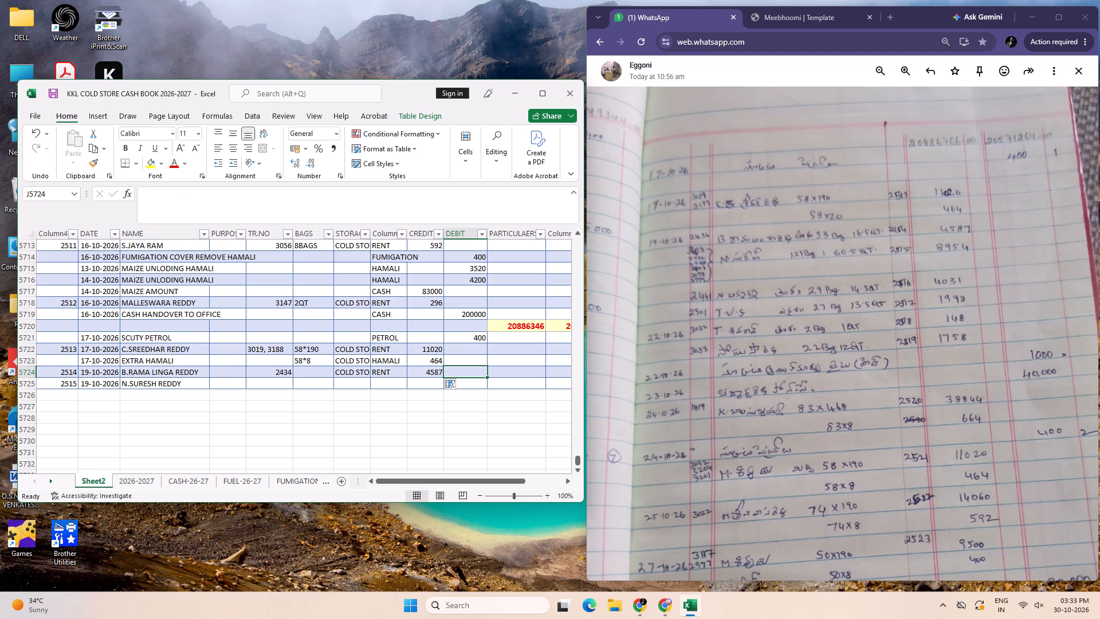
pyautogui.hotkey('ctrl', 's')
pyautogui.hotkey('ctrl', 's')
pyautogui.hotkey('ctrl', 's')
# Fill in RENT as the entry type and COLD STORE as the storage in row 5725, and save the workbook.
pyautogui.click(377, 389)
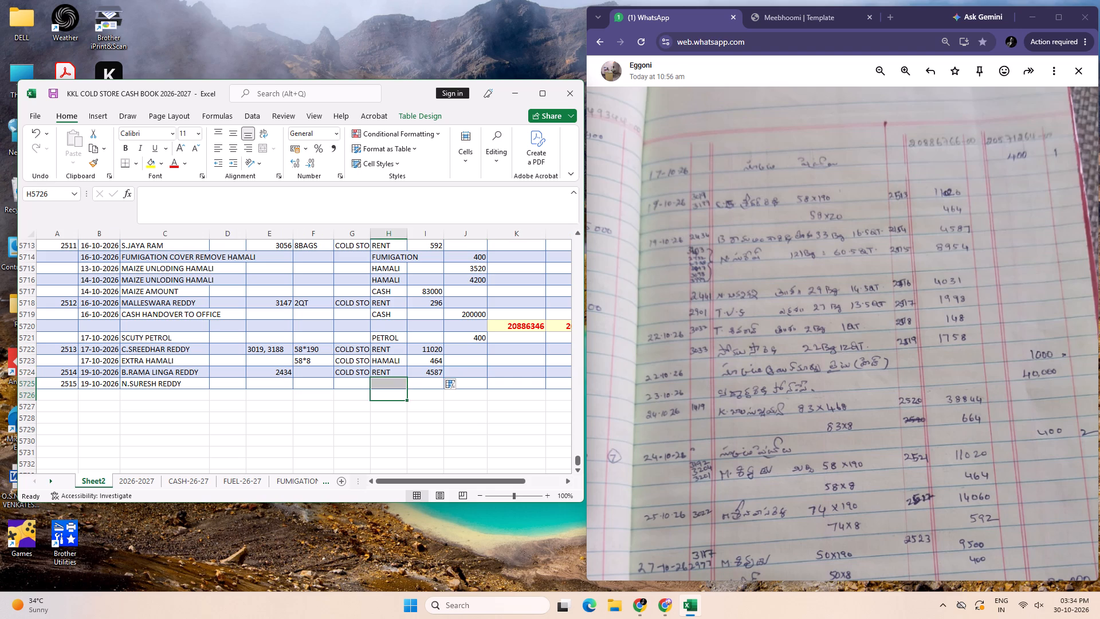
pyautogui.click(375, 389)
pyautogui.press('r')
pyautogui.click(352, 379)
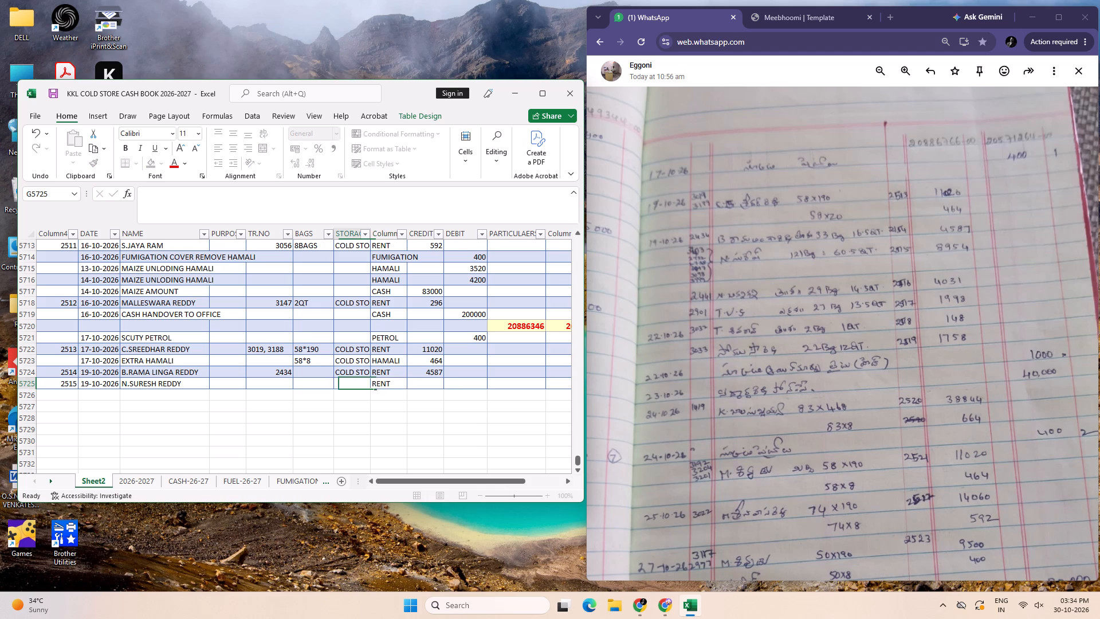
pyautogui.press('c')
pyautogui.click(298, 382)
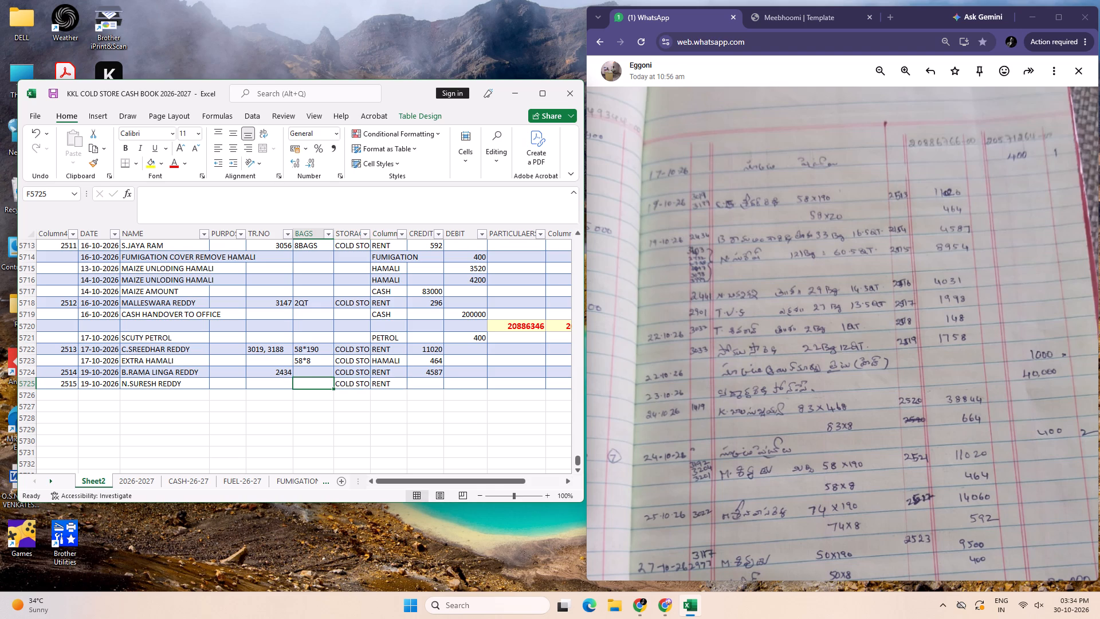
pyautogui.hotkey('ctrl', 's')
# Enter 33BAGS in the BAGS cell of row 5724 and save the workbook.
pyautogui.click(312, 370)
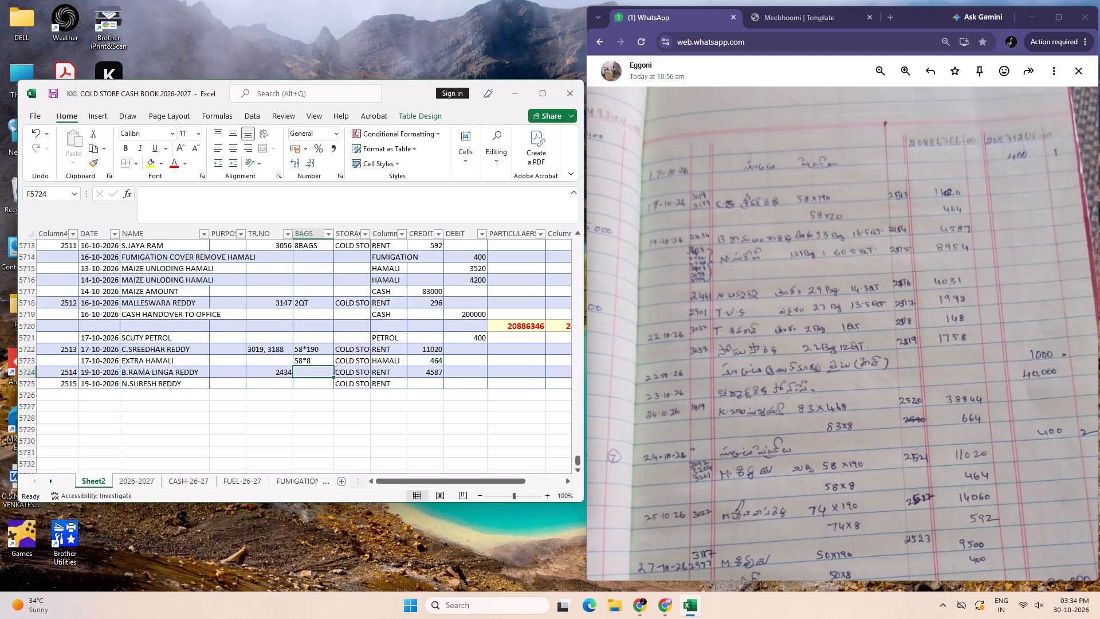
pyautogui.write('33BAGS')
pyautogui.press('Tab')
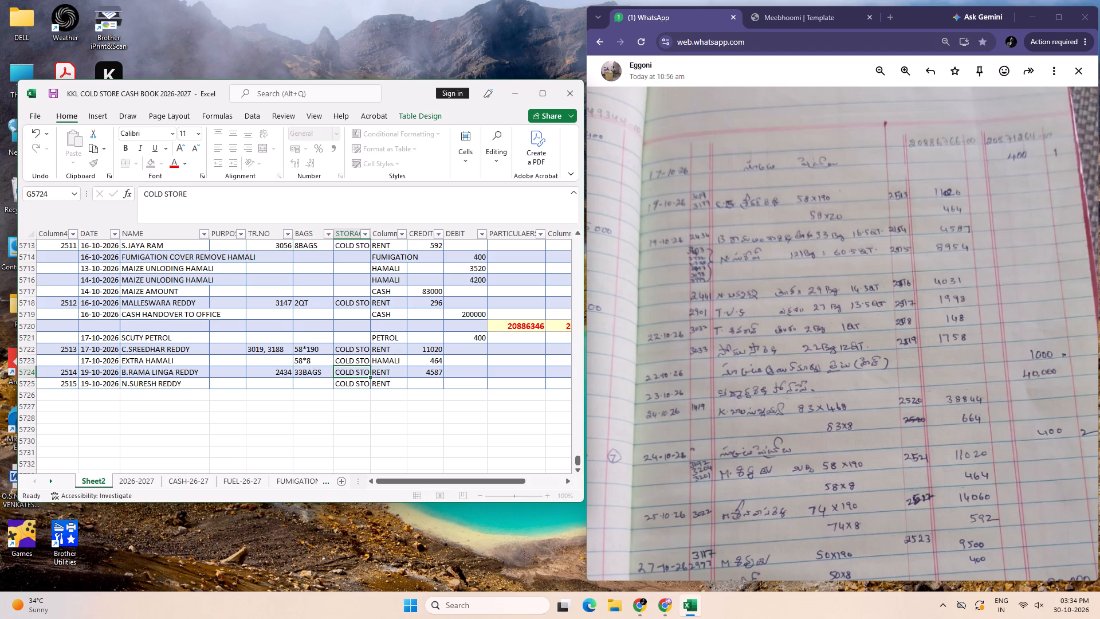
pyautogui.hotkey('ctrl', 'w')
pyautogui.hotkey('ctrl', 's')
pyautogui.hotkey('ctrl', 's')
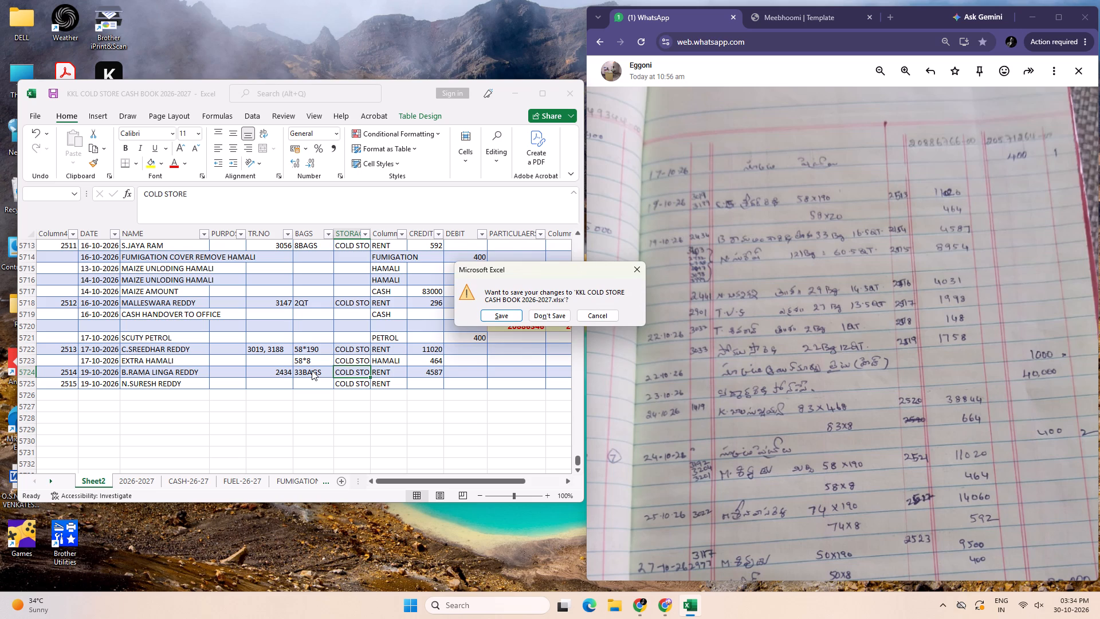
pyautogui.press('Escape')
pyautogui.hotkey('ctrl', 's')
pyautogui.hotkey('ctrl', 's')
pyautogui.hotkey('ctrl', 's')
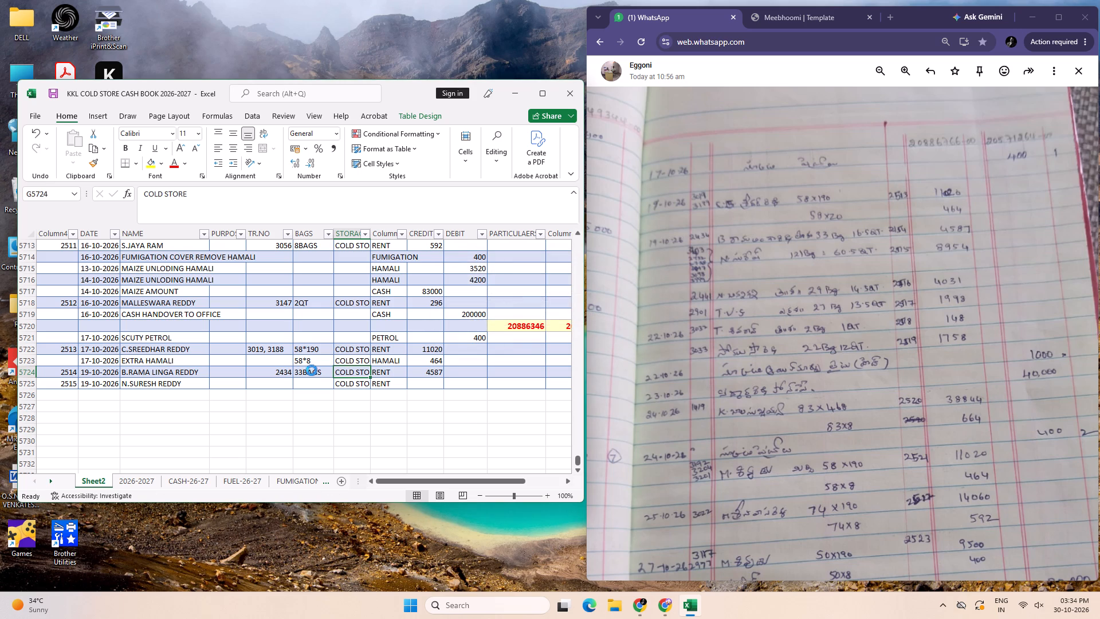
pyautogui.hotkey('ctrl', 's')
# Enter the numbers 3097, 3098, 3099, 3103, 2732, 2738 in the TR.NO cell of row 5725.
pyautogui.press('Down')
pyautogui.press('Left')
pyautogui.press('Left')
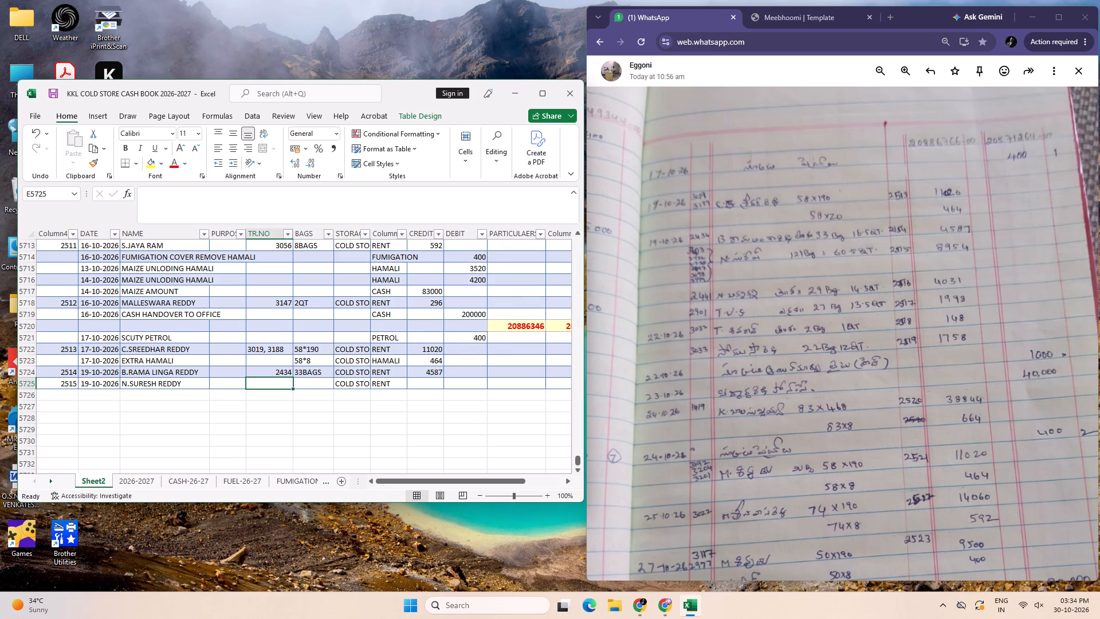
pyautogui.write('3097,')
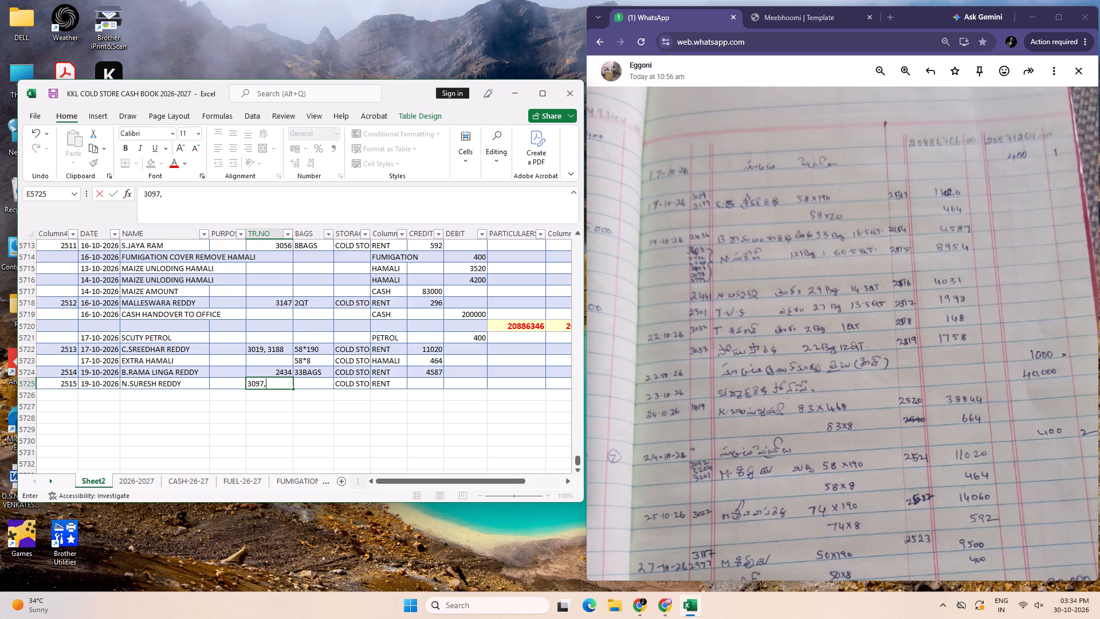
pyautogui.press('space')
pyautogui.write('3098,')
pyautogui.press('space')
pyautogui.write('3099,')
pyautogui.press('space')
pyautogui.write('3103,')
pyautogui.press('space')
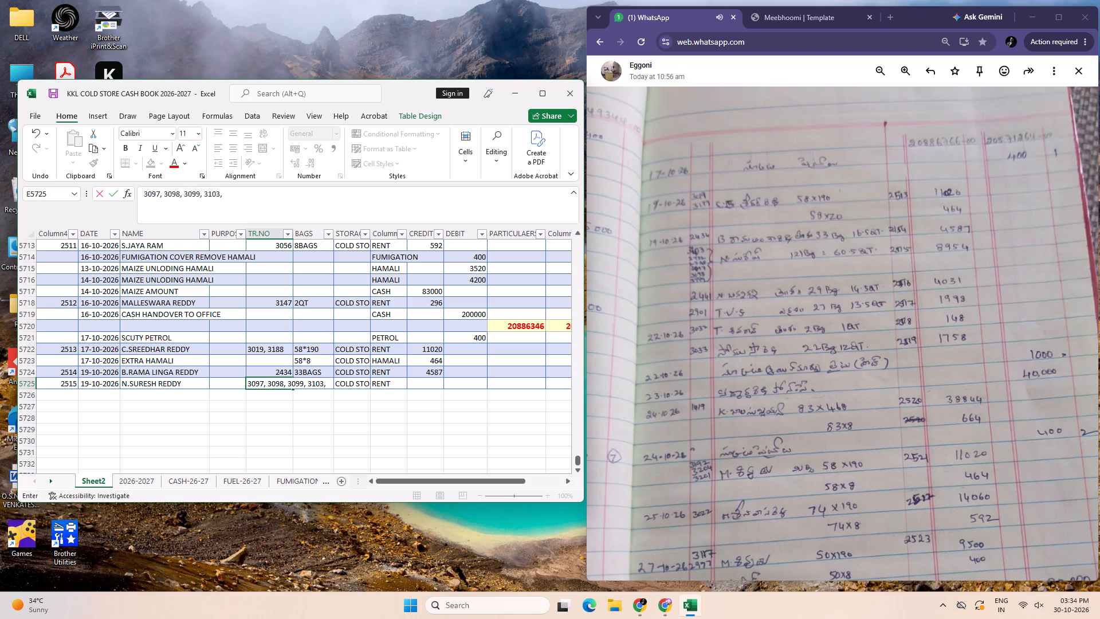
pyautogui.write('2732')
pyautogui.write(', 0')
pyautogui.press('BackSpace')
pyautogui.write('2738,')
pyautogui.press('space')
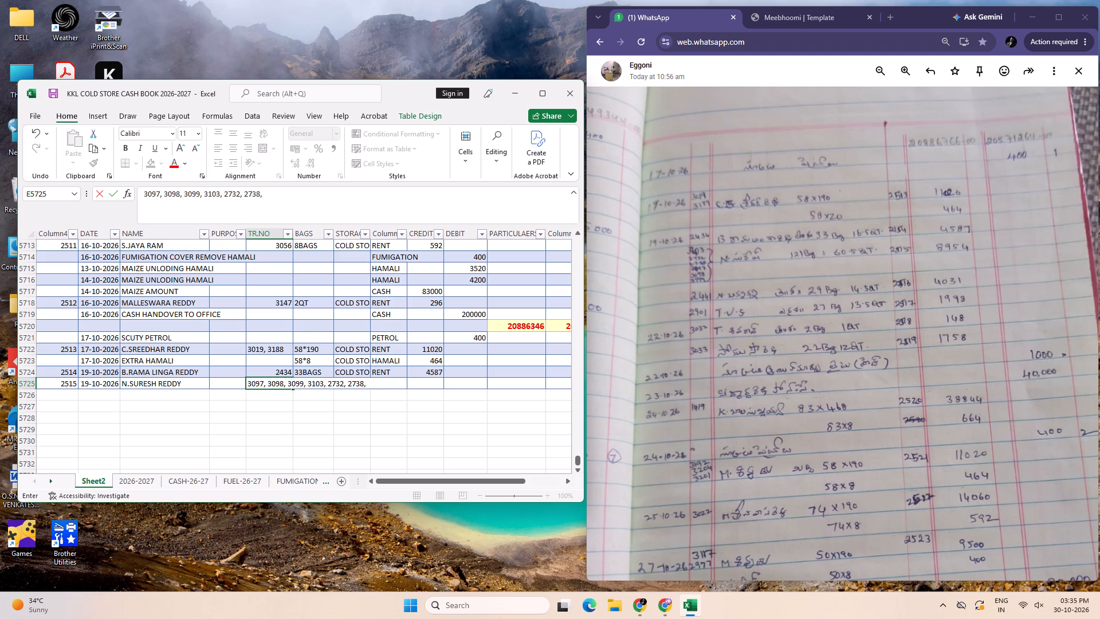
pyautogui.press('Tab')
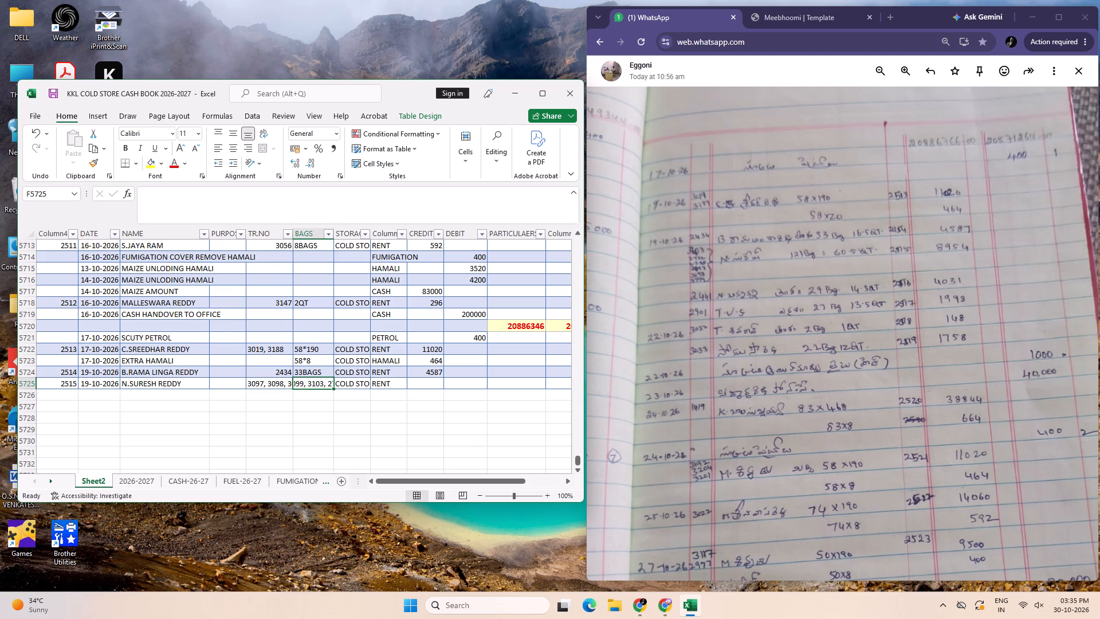
# Enter 121BAGS as the bags and 8954 as the credit in row 5725, and save the workbook.
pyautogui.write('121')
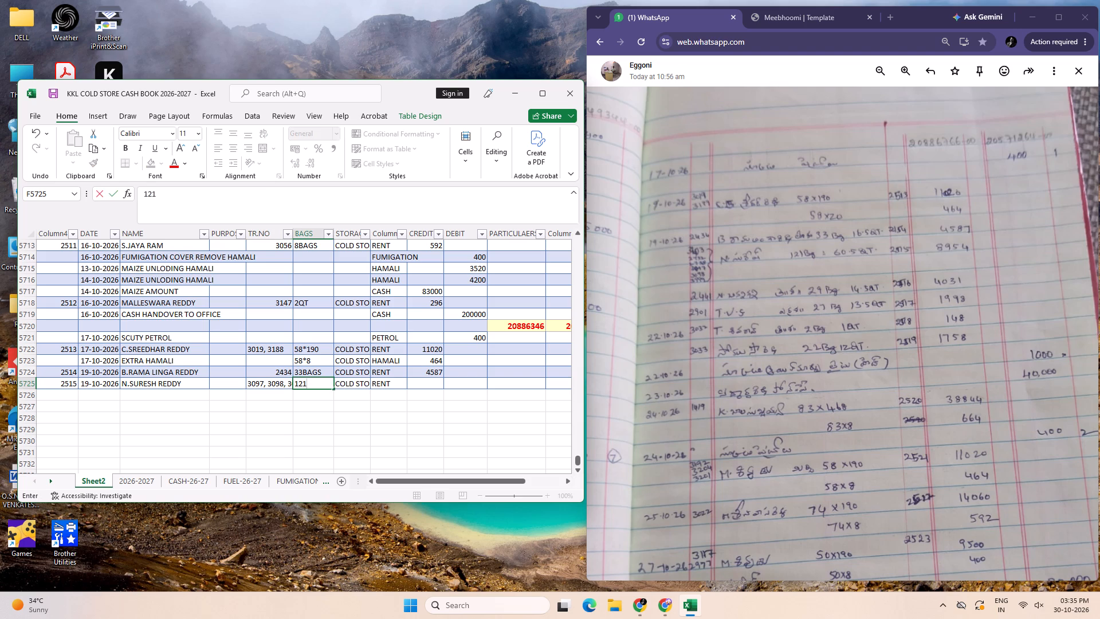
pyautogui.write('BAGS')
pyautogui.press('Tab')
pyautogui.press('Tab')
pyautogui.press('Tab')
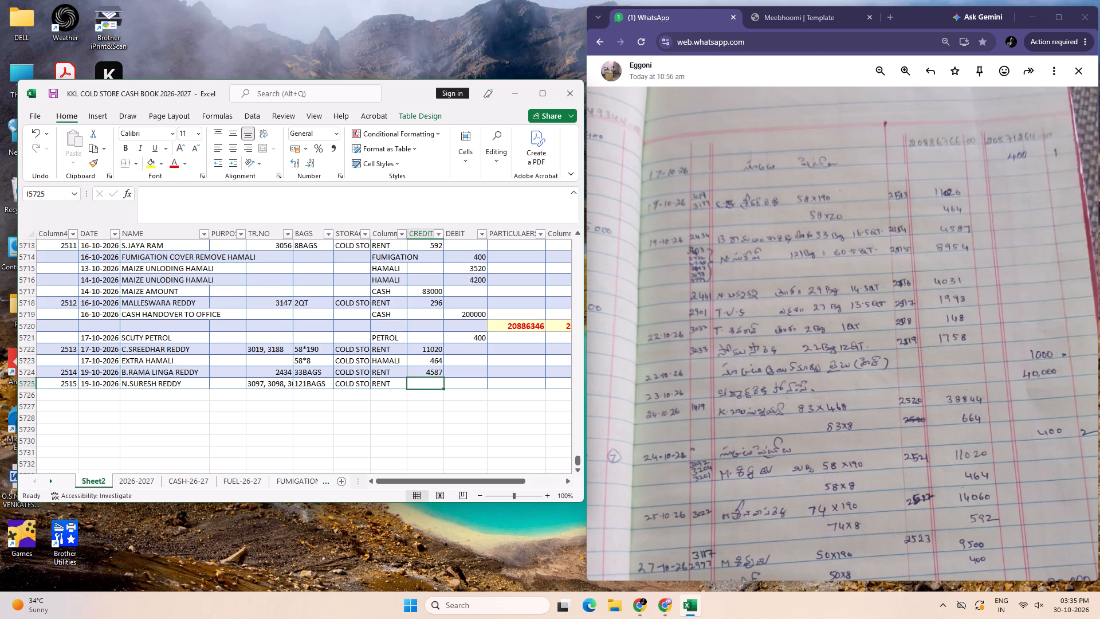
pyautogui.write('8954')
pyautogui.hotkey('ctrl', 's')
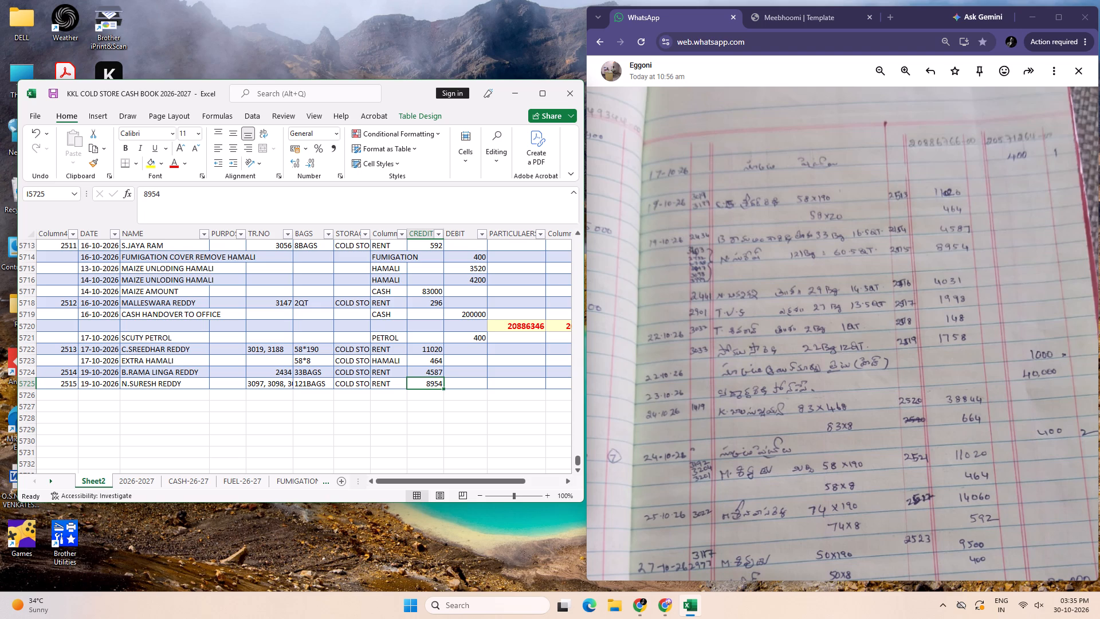
# Calculate =9*9*10+9*10+17*8+17*12 in the empty cell K5728 below the table.
pyautogui.click(552, 492)
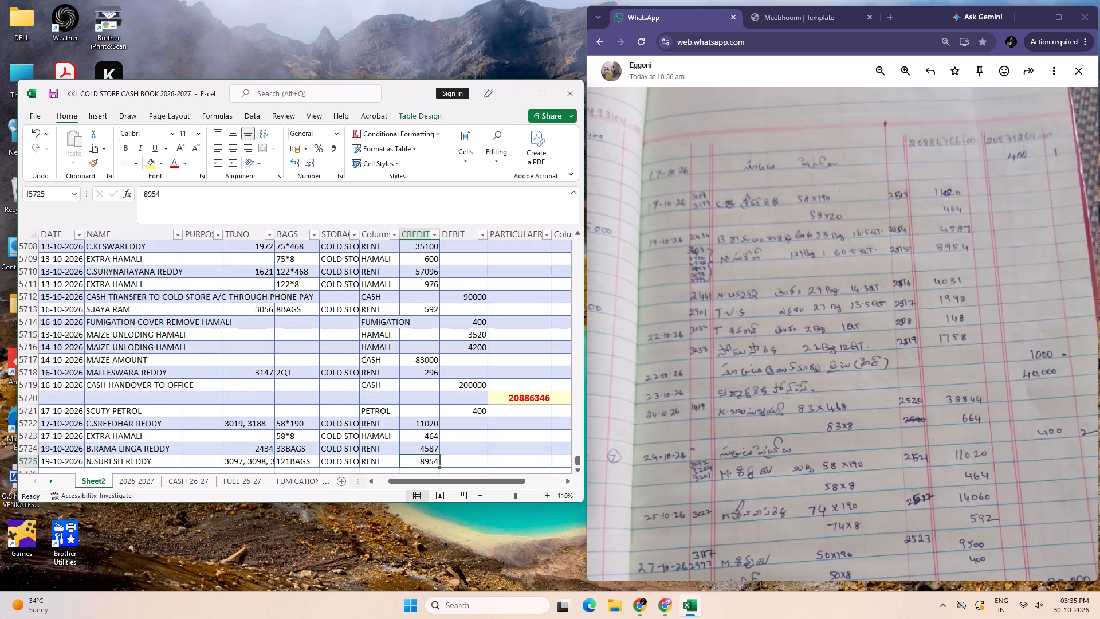
pyautogui.scroll(-1, 514, 447)
pyautogui.click(509, 460)
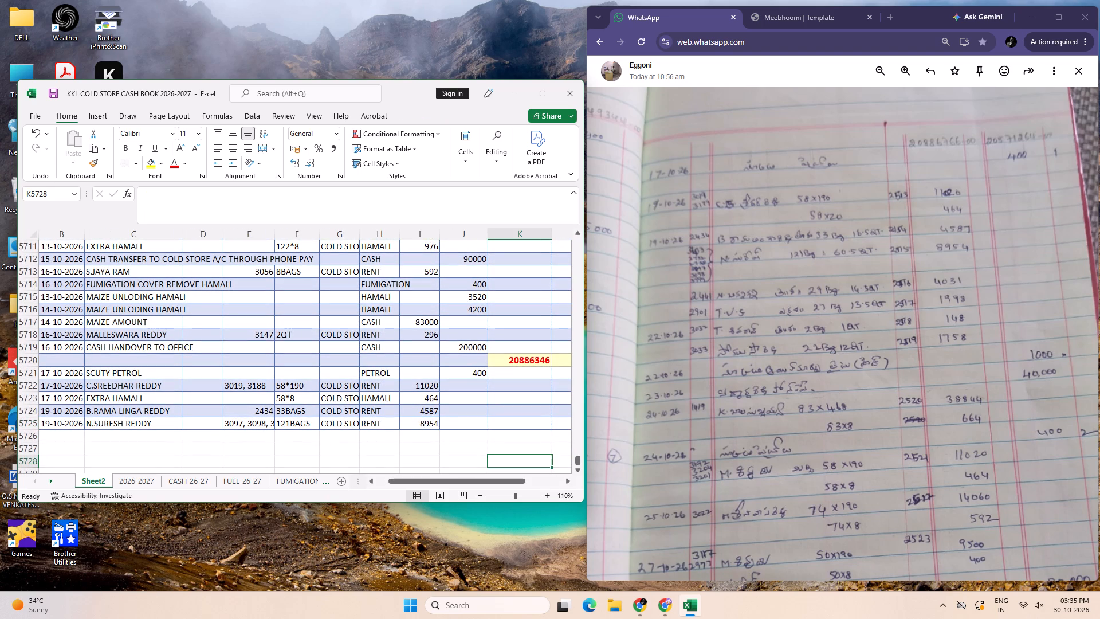
pyautogui.press('=')
pyautogui.hotkey('ctrl', 's')
pyautogui.press('=')
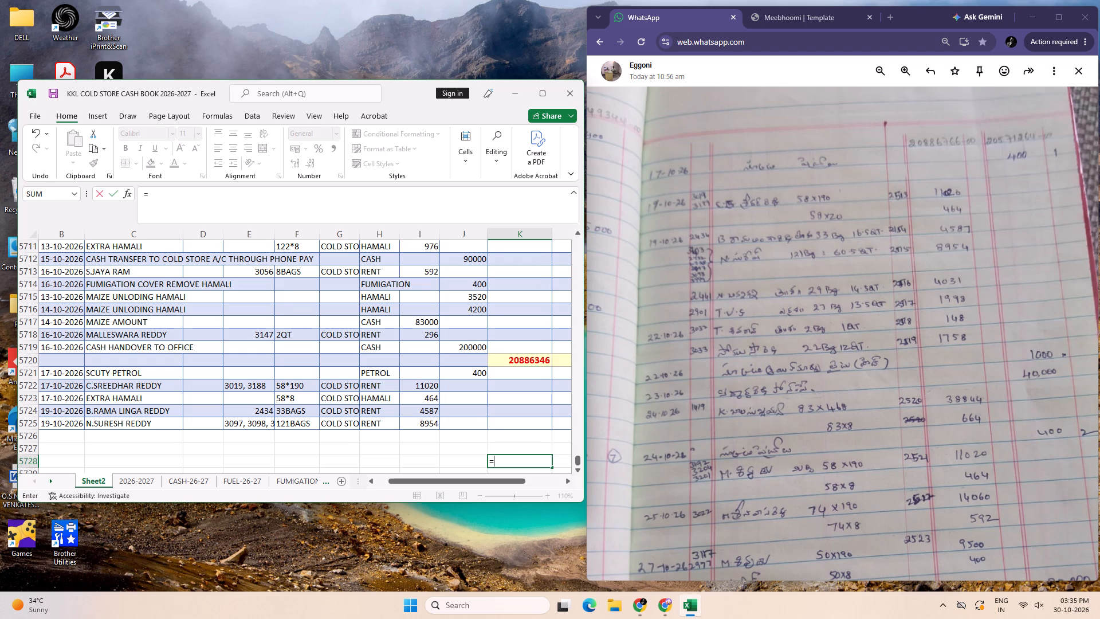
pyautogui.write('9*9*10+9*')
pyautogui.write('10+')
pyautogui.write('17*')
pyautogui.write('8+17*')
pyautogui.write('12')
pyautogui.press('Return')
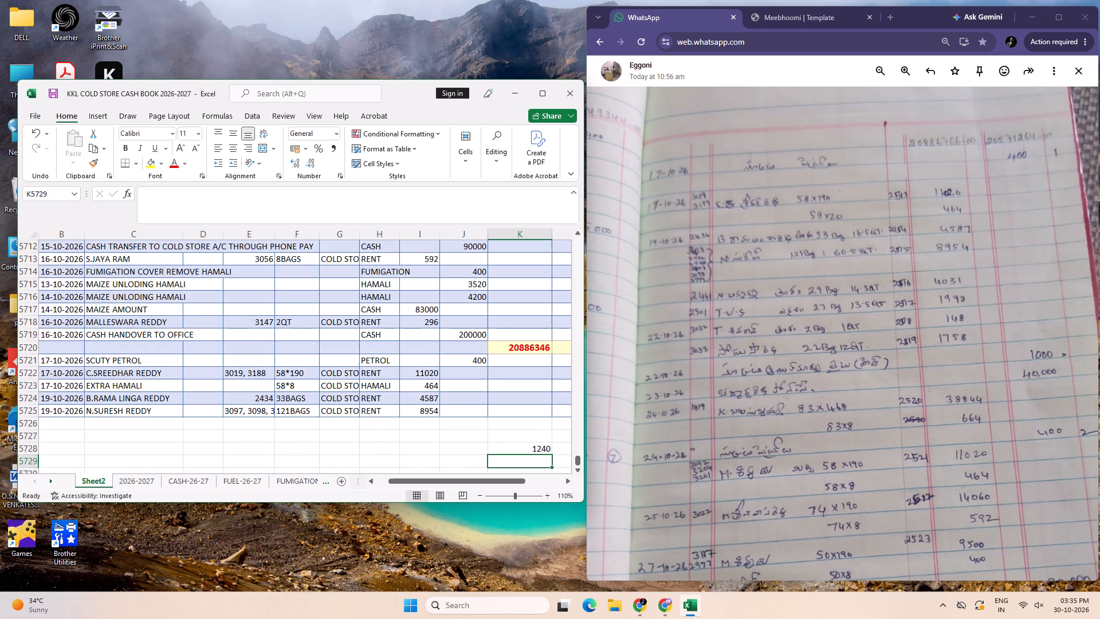
# Clear the scratch calculation from cell K5728 and save the workbook.
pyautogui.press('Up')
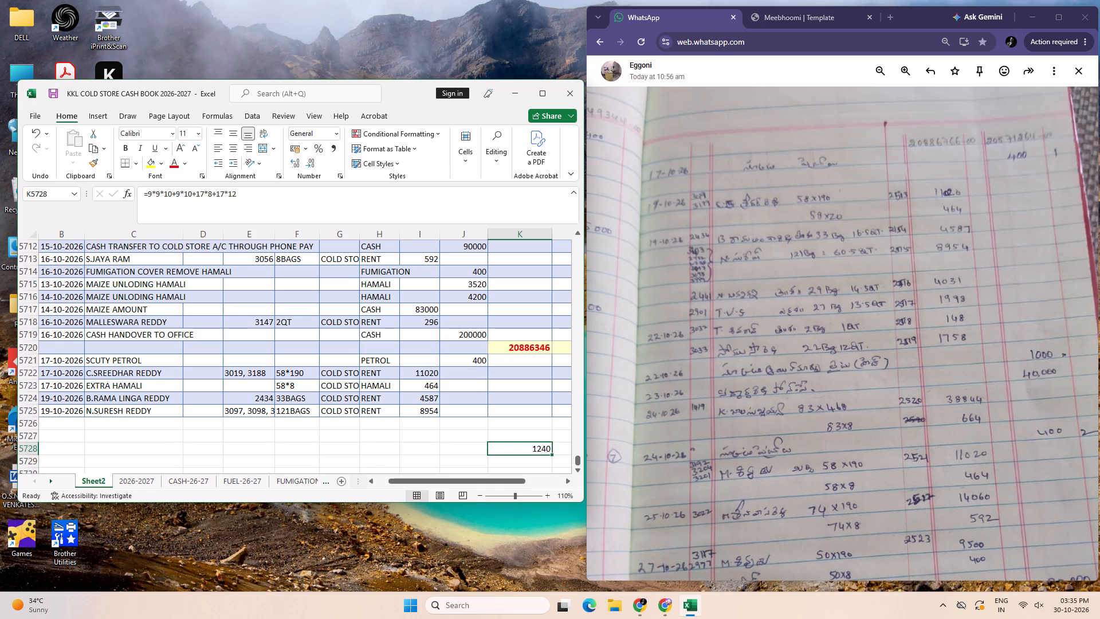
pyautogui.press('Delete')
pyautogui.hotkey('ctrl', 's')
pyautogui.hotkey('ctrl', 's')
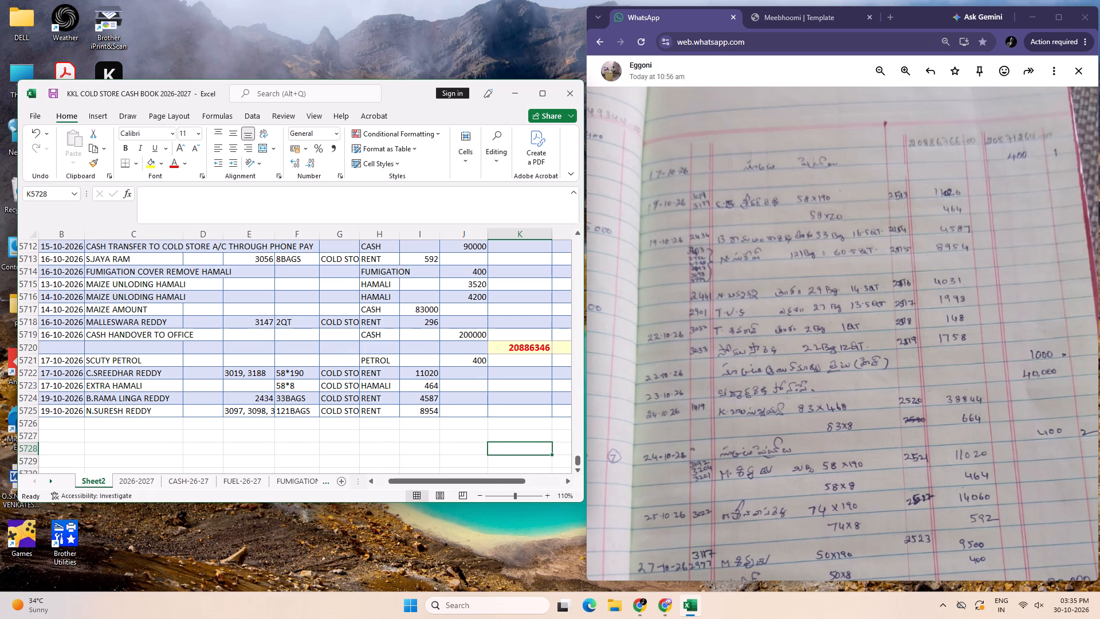
# Extend the table with row 5726 and enter 2516 in its Column4 cell.
pyautogui.click(469, 409)
pyautogui.press('Tab')
pyautogui.press('Tab')
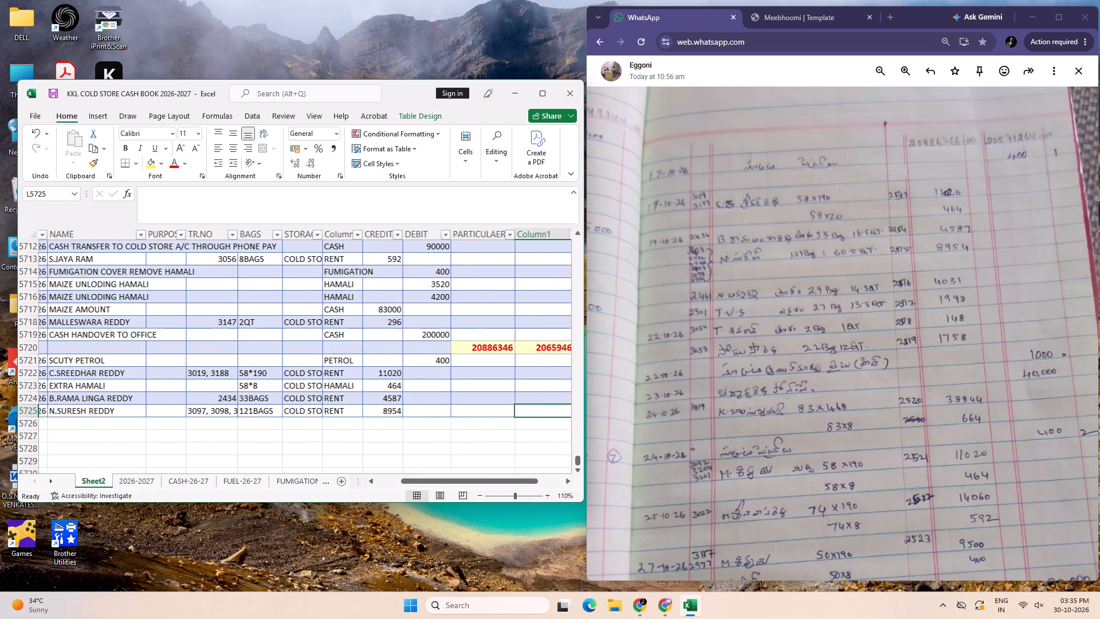
pyautogui.press('Tab')
pyautogui.press('Tab')
pyautogui.press('Tab')
pyautogui.press('Tab')
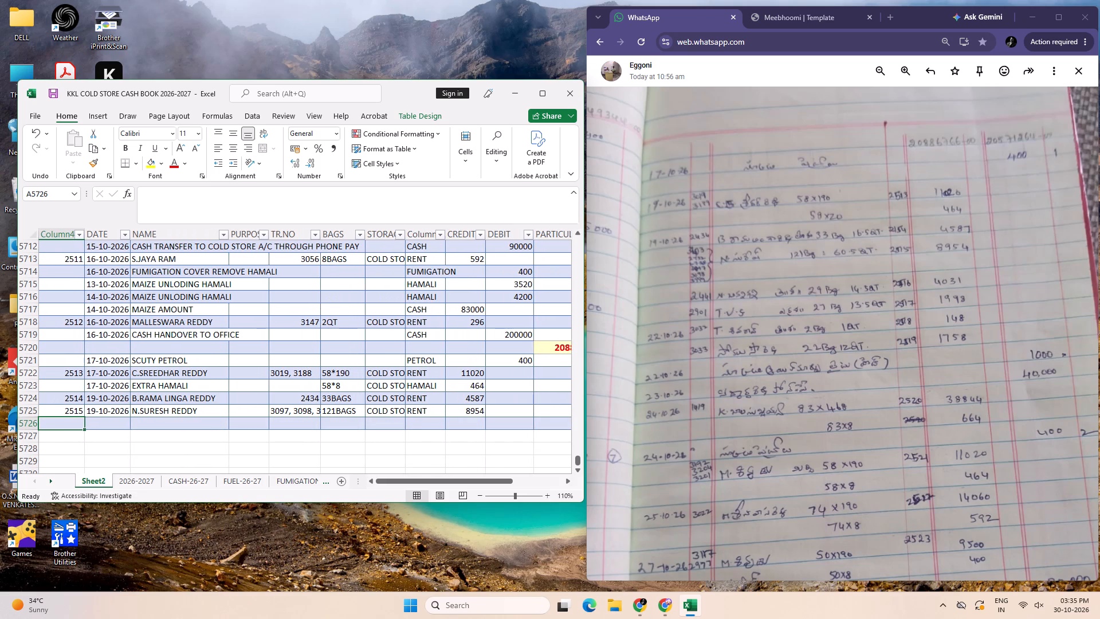
pyautogui.hotkey('ctrl', 'd')
pyautogui.hotkey('ctrl', 's')
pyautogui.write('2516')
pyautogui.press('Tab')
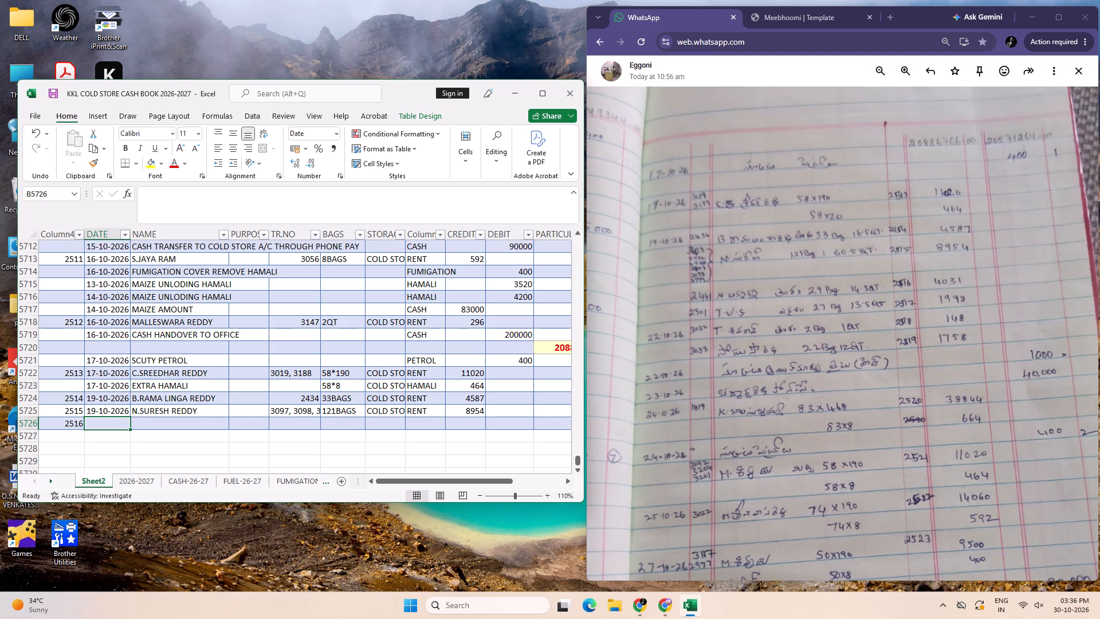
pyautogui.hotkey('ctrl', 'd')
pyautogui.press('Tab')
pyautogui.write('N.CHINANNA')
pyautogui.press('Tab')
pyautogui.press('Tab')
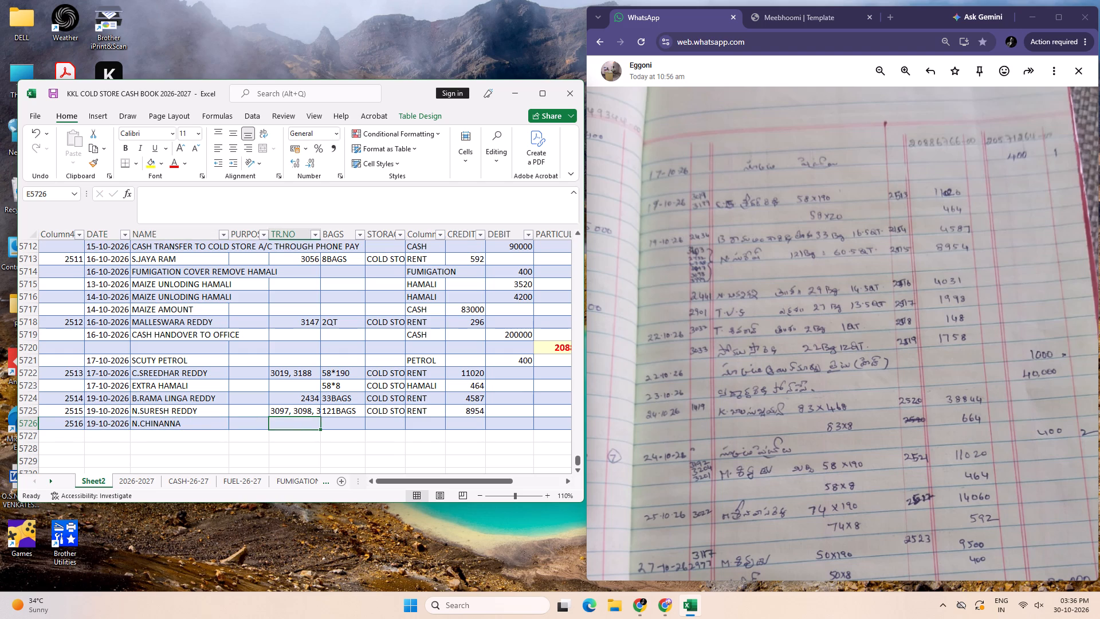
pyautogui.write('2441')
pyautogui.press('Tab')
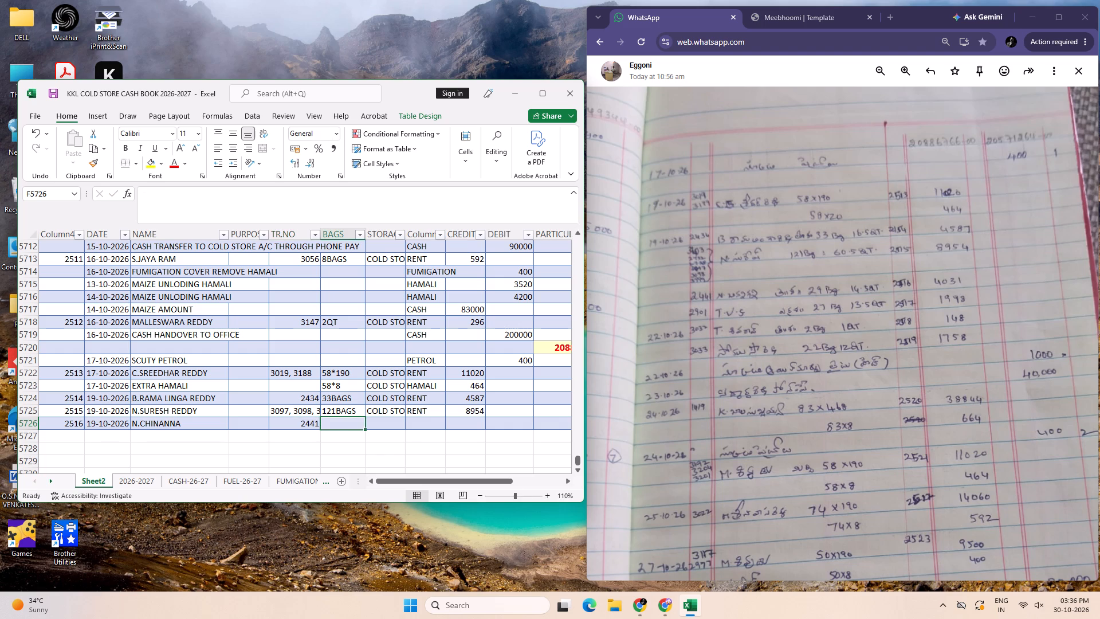
# Complete row 5726 with 29BAGS, COLD STORE, RENT and 4031 as the credit, and save the workbook.
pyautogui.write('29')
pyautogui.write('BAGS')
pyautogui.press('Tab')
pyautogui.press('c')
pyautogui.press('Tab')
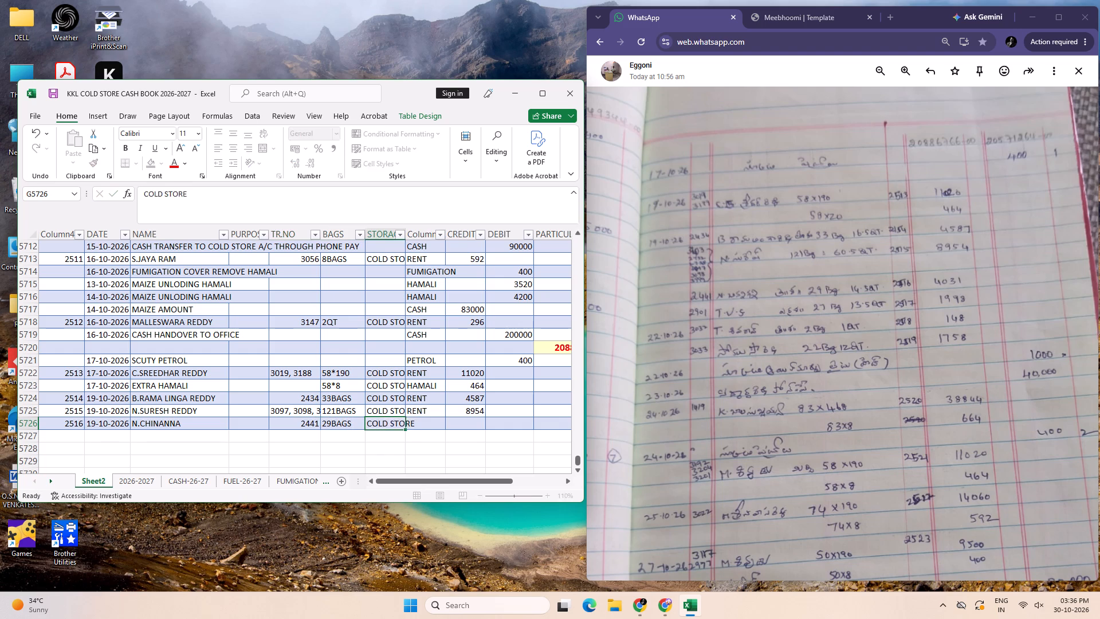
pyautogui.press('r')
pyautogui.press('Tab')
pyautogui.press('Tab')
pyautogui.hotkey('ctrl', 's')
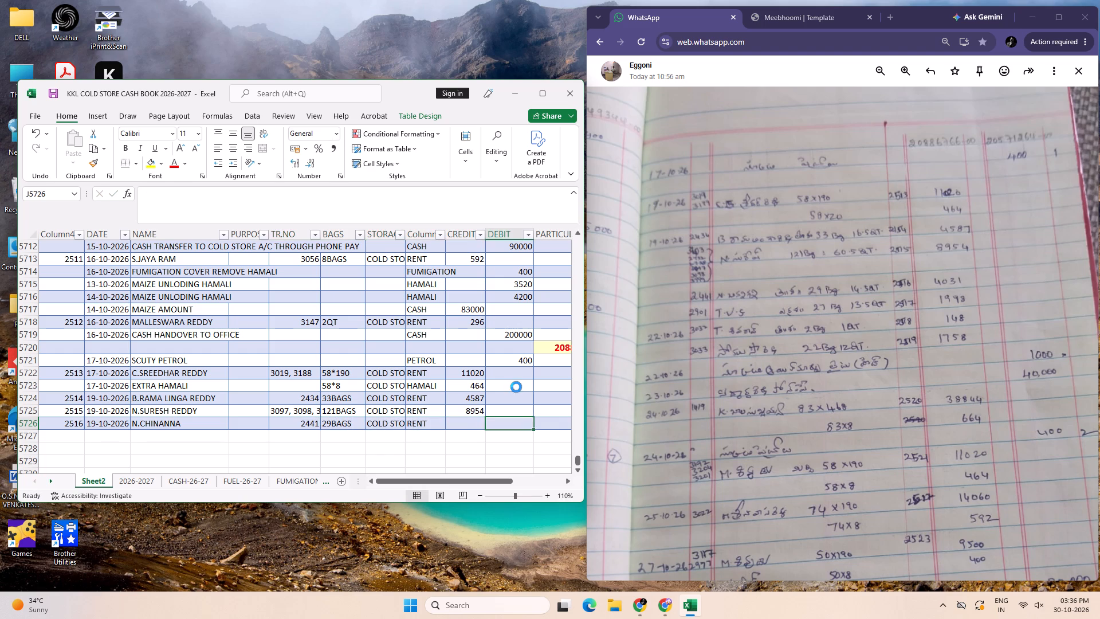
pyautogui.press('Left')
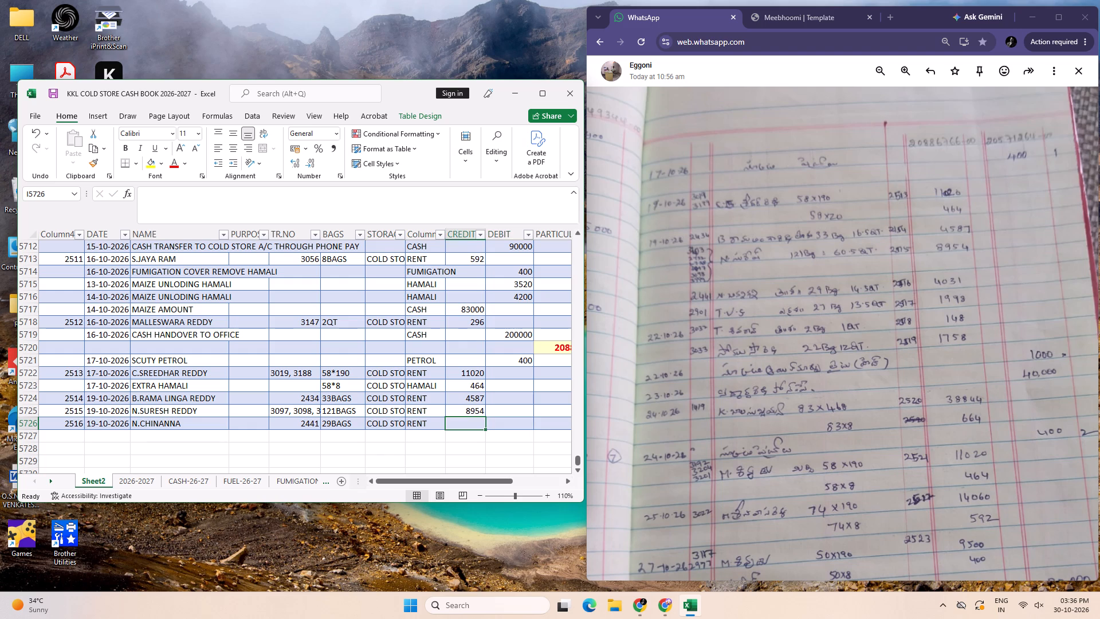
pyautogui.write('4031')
# Start row 5727 with 1998 as the credit, RENT and COLD STORE copied from the row above, and 27BAGS.
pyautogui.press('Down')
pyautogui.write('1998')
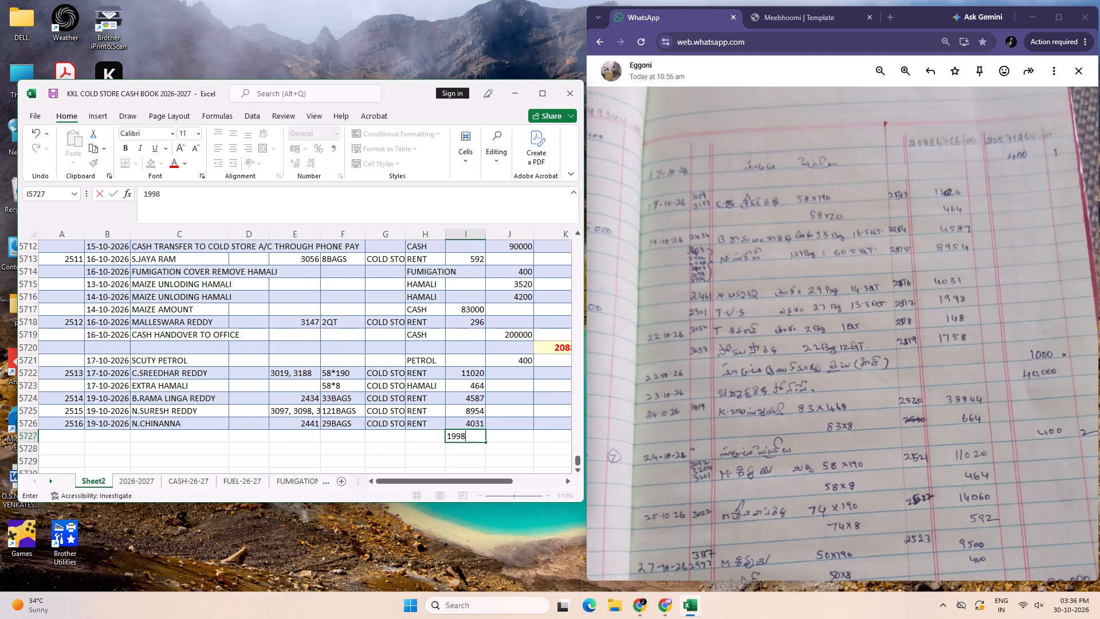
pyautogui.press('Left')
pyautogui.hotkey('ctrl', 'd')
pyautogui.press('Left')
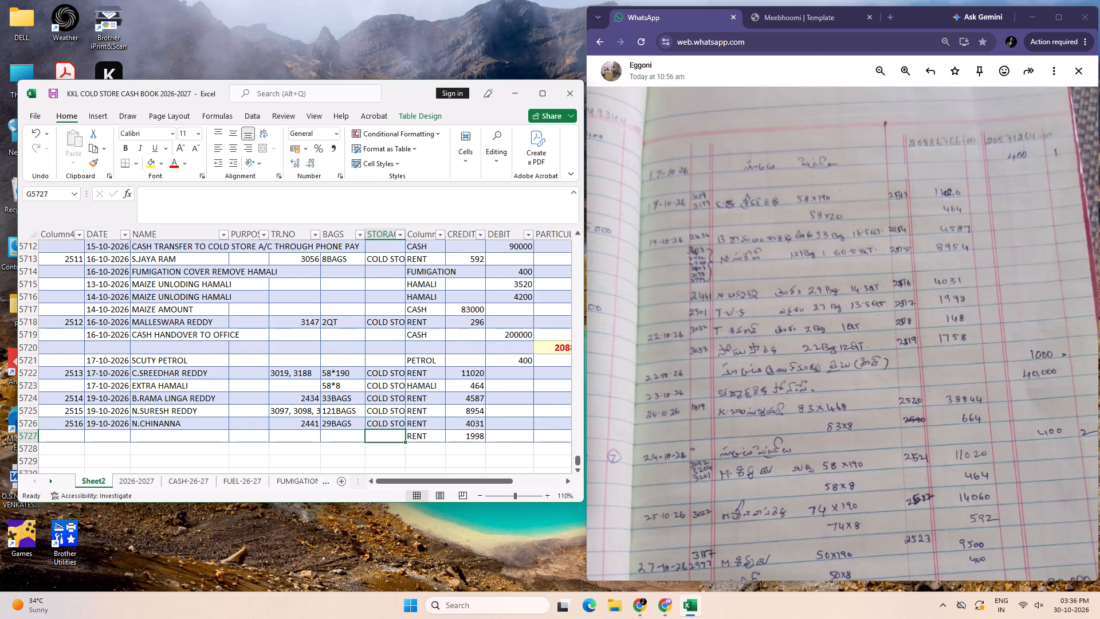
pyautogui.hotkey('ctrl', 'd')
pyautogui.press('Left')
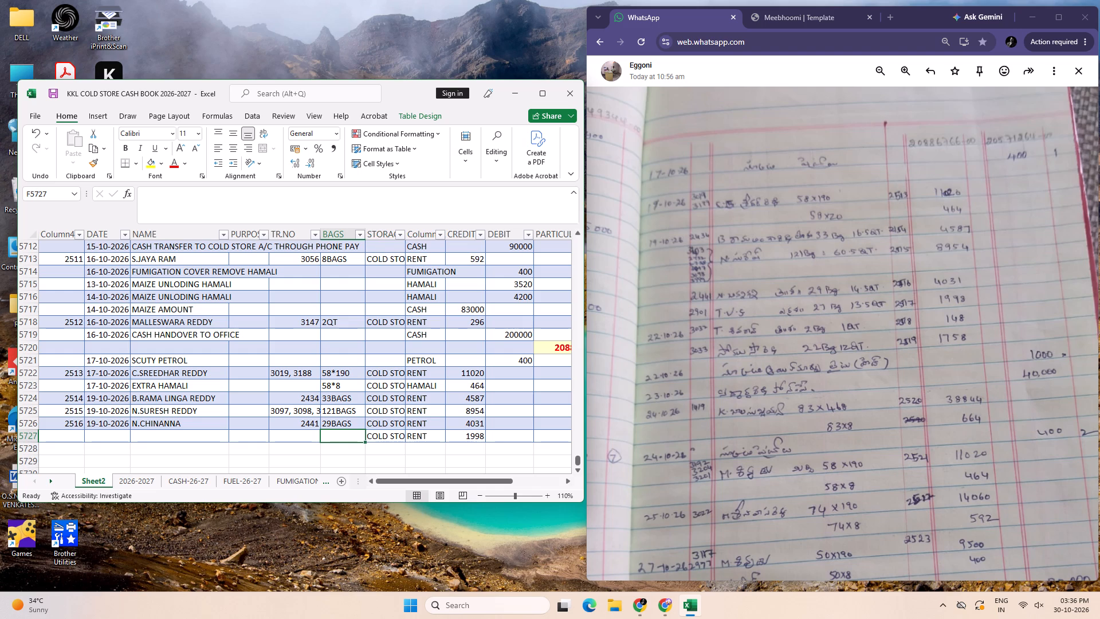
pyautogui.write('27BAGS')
# Enter 2901 in the TR.NO cell of row 5727.
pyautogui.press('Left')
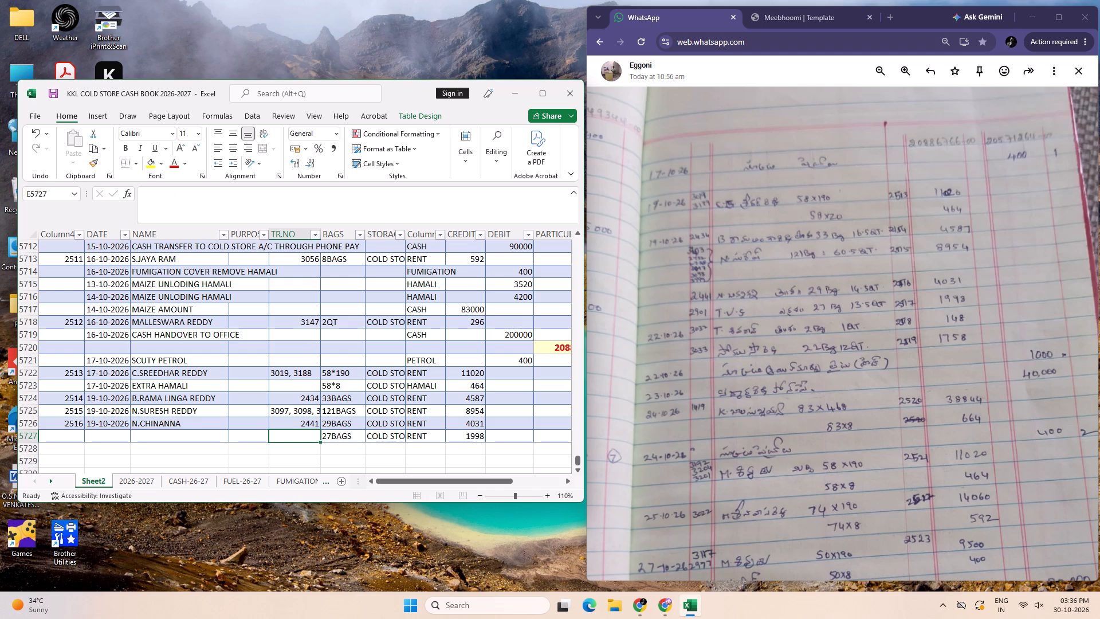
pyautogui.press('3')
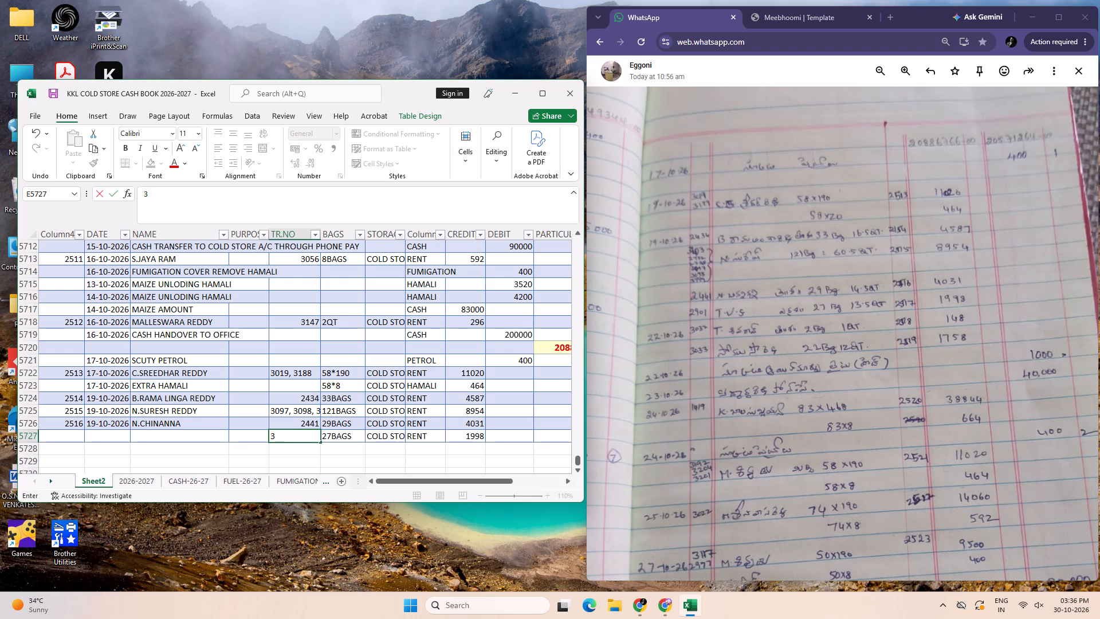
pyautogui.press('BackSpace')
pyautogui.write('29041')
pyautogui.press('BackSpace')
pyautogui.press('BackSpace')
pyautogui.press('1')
# Enter 2517 in the Column4 cell of row 5727 and copy the date 19-10-2026 from the row above.
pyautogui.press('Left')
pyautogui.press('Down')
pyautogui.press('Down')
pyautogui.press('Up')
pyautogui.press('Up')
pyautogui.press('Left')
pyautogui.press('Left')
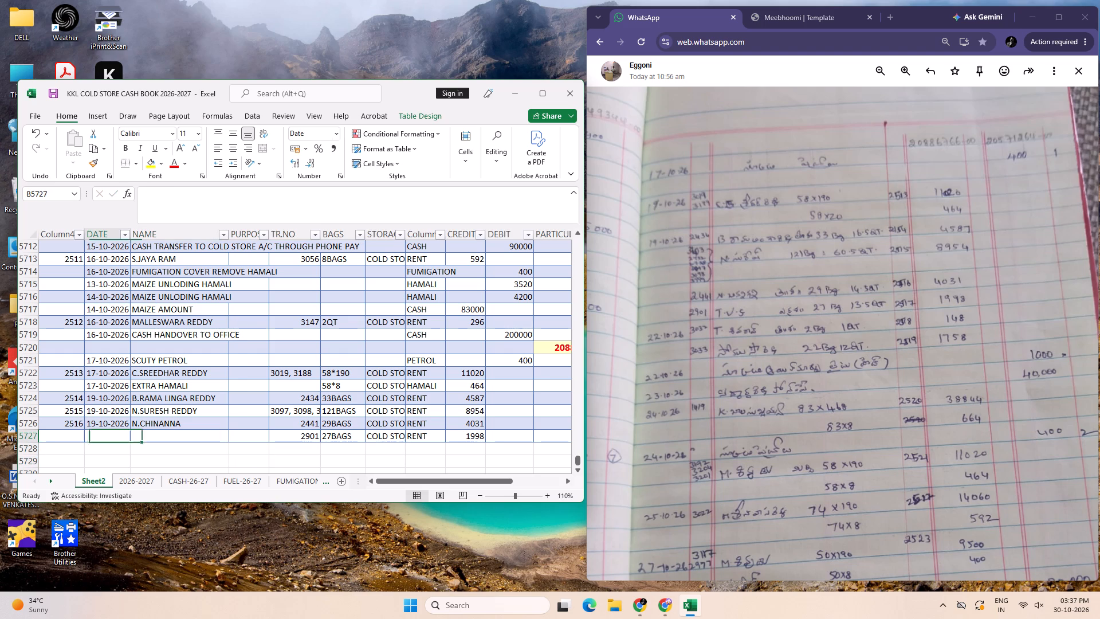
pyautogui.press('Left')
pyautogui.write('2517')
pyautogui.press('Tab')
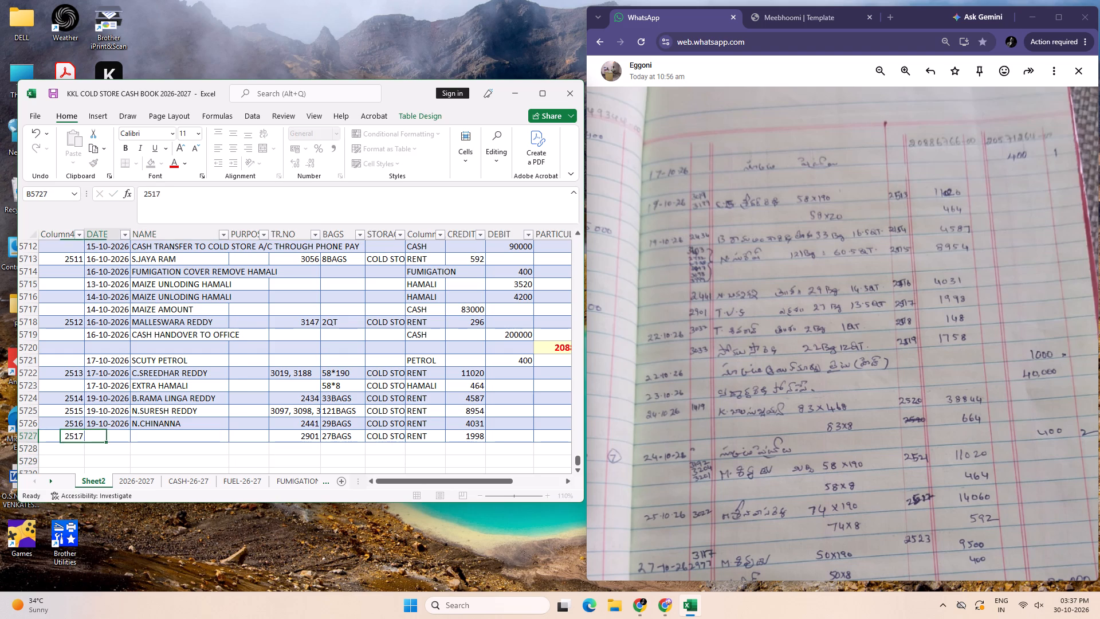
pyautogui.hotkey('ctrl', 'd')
# Enter TVS as the name in row 5727 and save the workbook.
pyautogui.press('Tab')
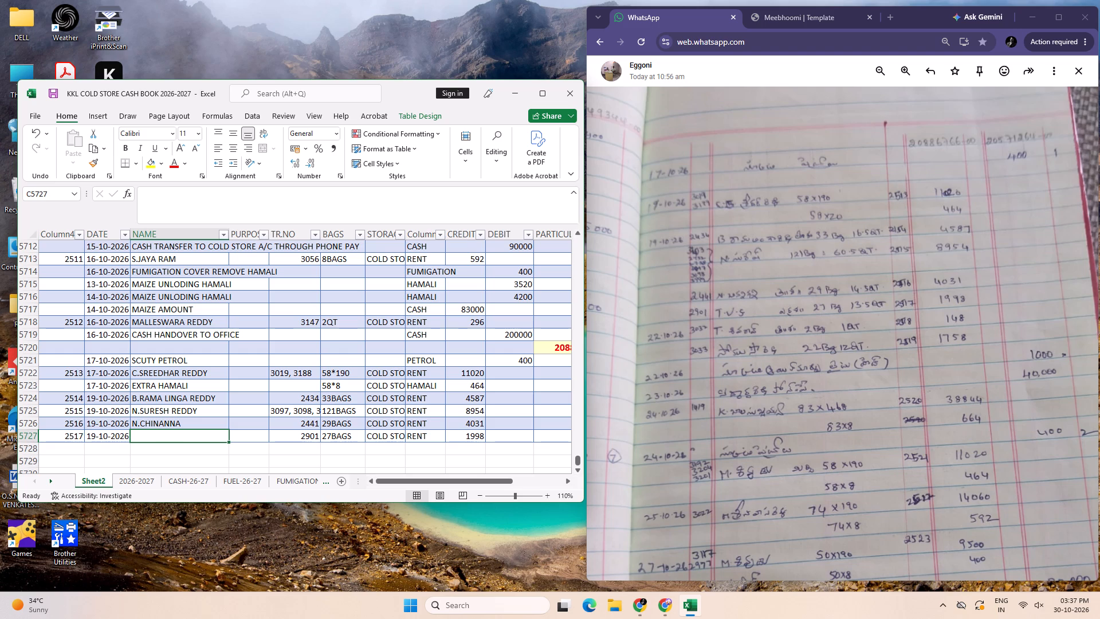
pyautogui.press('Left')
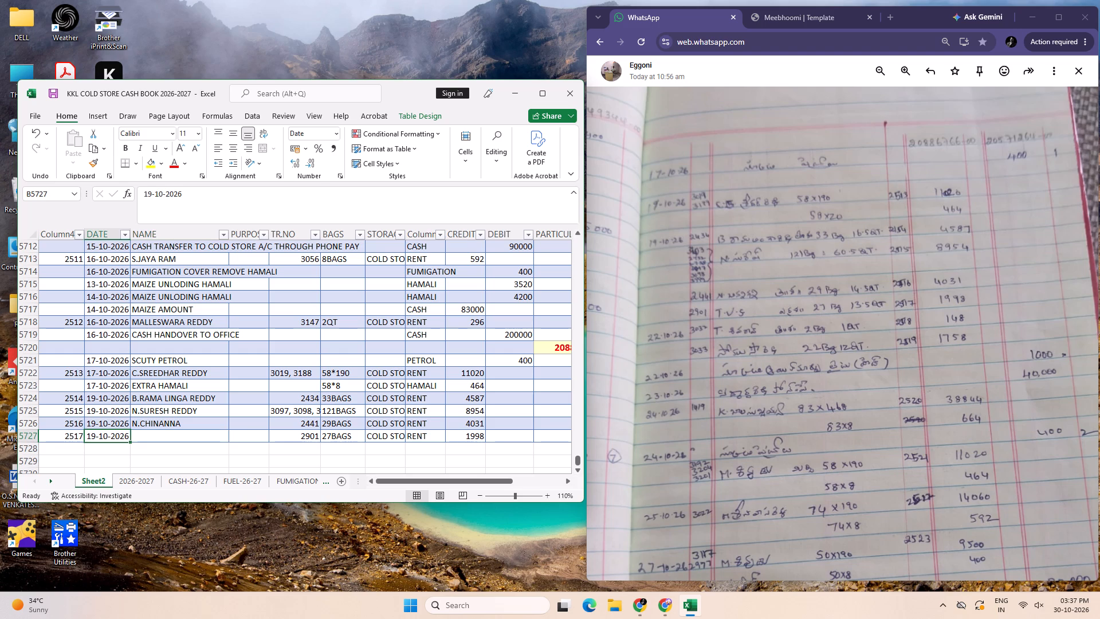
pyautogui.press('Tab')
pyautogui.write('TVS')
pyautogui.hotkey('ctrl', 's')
# Start row 5728 with 2518 in the Column4 cell and 22-10-26 as the date.
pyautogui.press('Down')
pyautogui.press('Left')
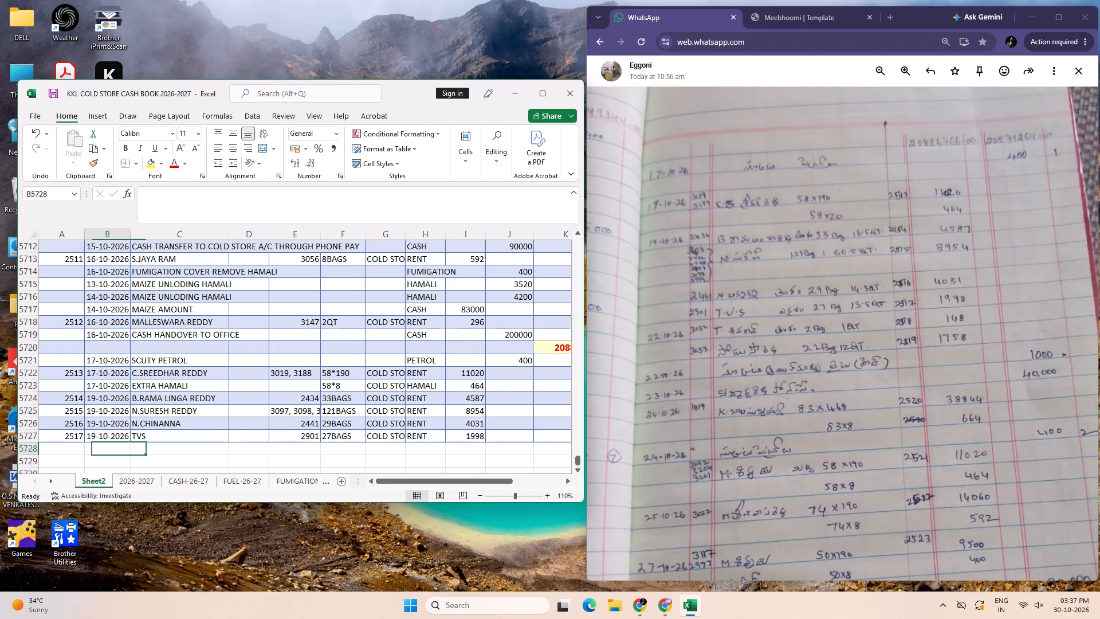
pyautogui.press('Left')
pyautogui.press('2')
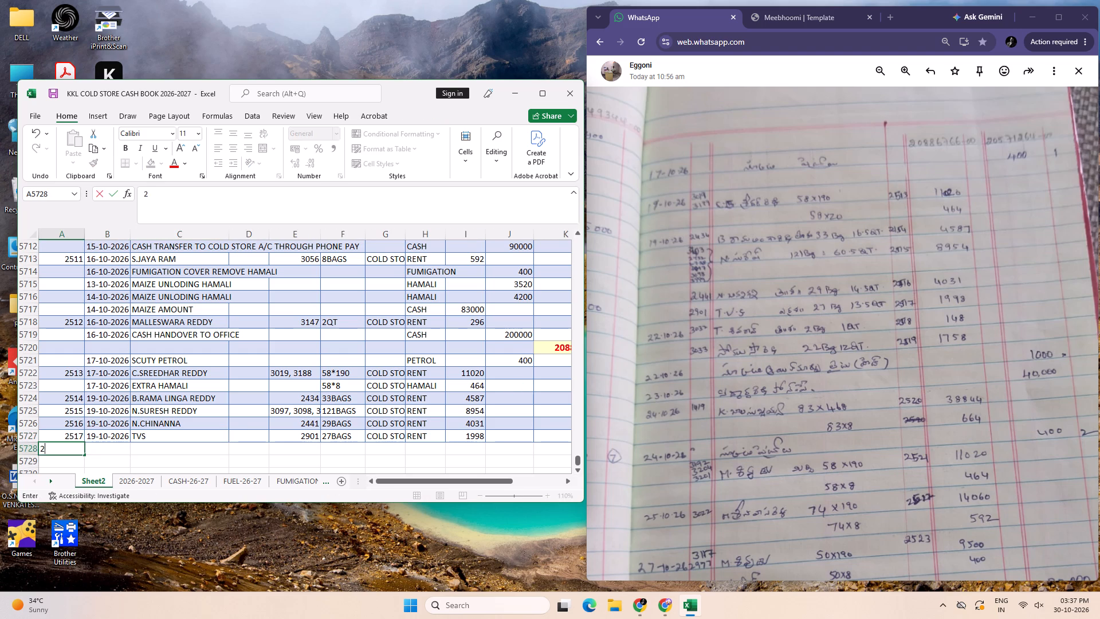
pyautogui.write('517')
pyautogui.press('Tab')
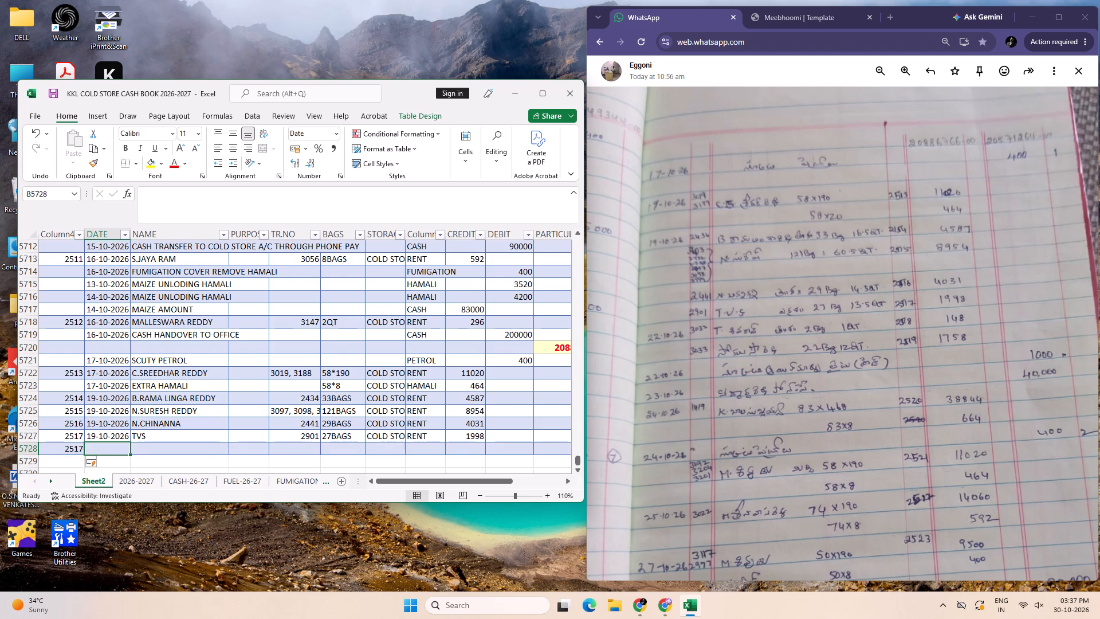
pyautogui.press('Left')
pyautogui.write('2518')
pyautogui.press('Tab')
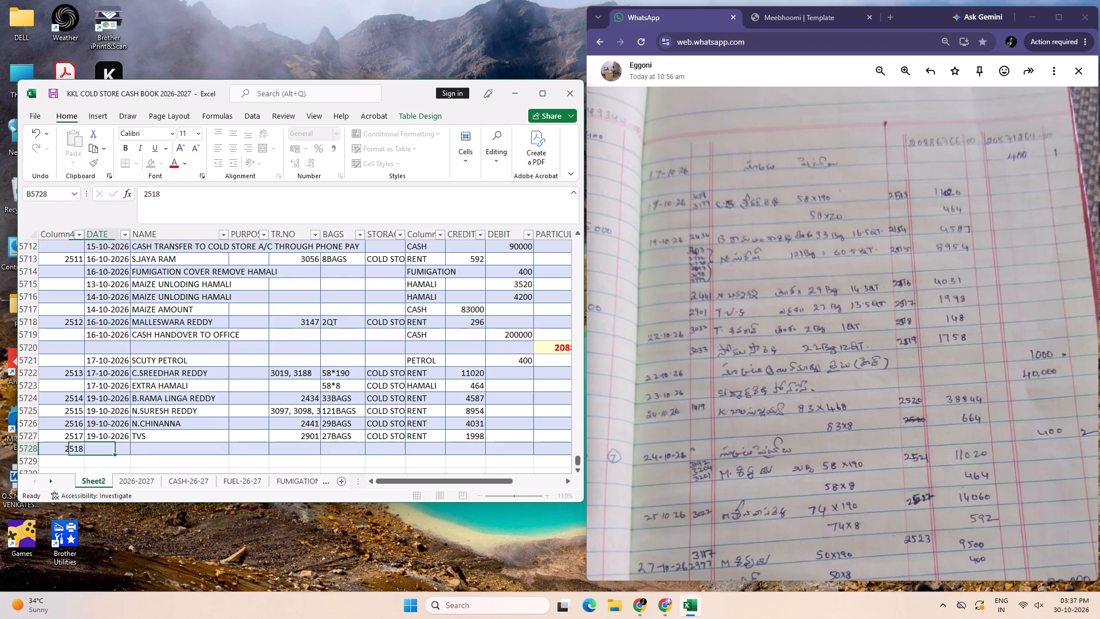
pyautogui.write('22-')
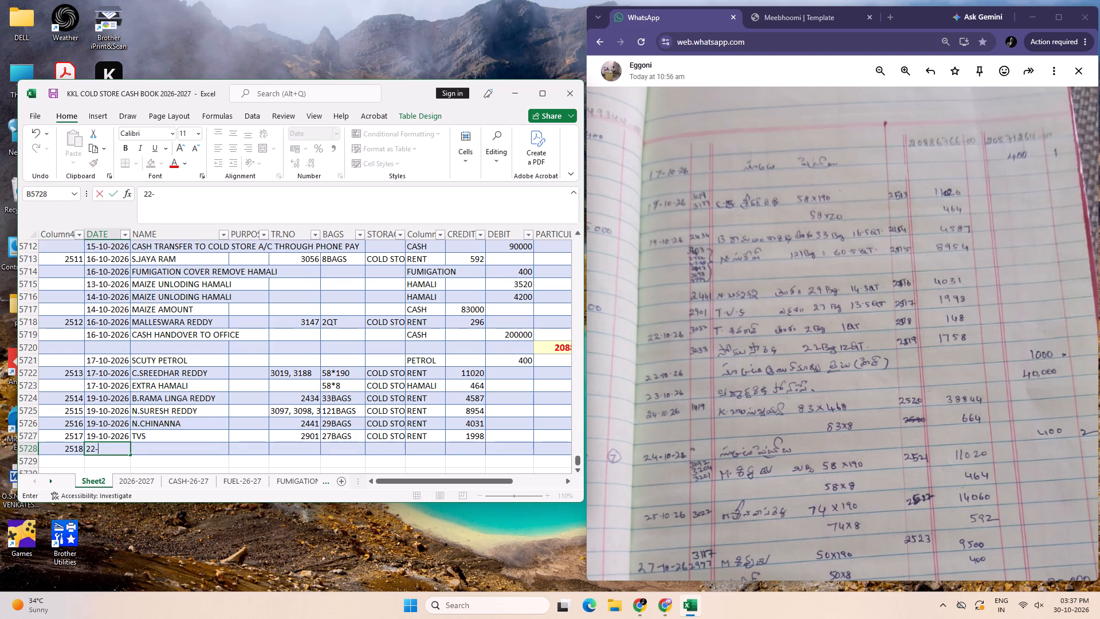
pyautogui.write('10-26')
# Enter the customer's name and TR.NO 3032 in row 5728.
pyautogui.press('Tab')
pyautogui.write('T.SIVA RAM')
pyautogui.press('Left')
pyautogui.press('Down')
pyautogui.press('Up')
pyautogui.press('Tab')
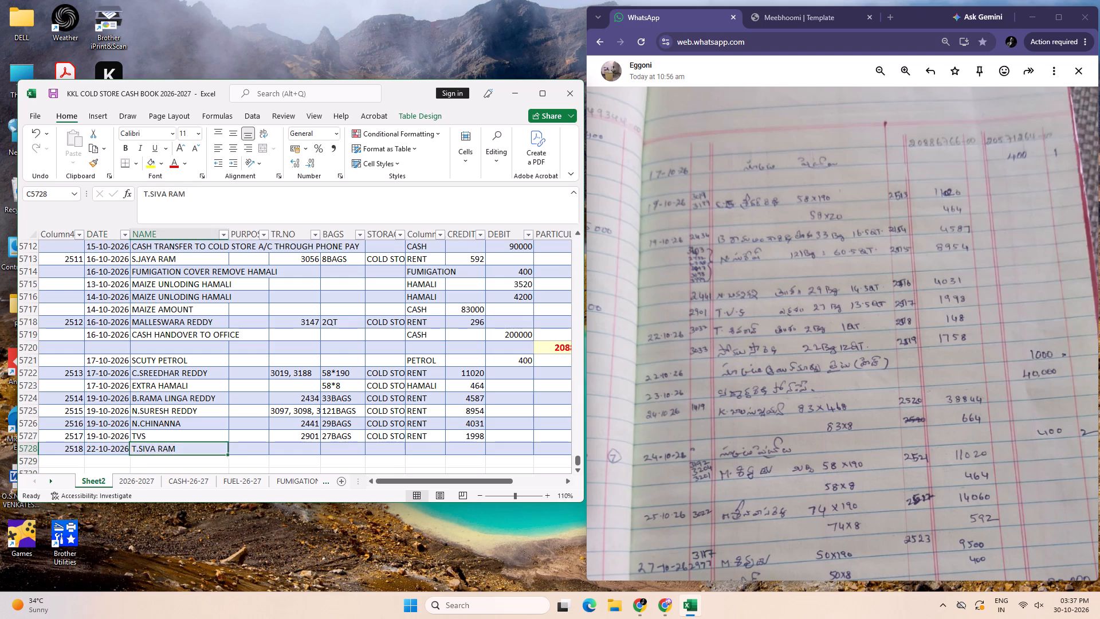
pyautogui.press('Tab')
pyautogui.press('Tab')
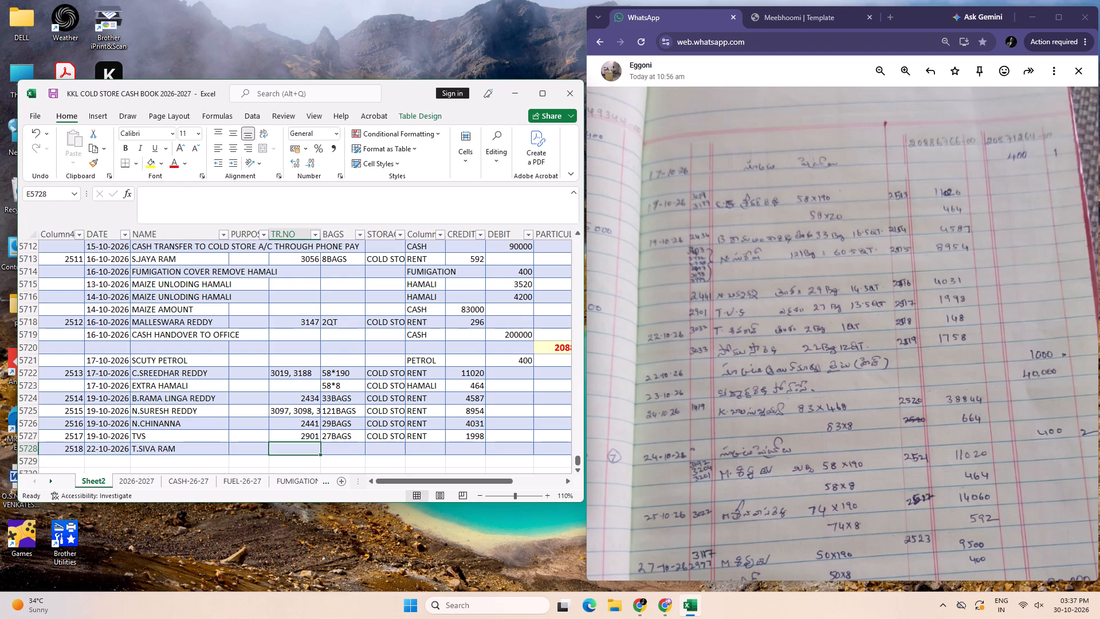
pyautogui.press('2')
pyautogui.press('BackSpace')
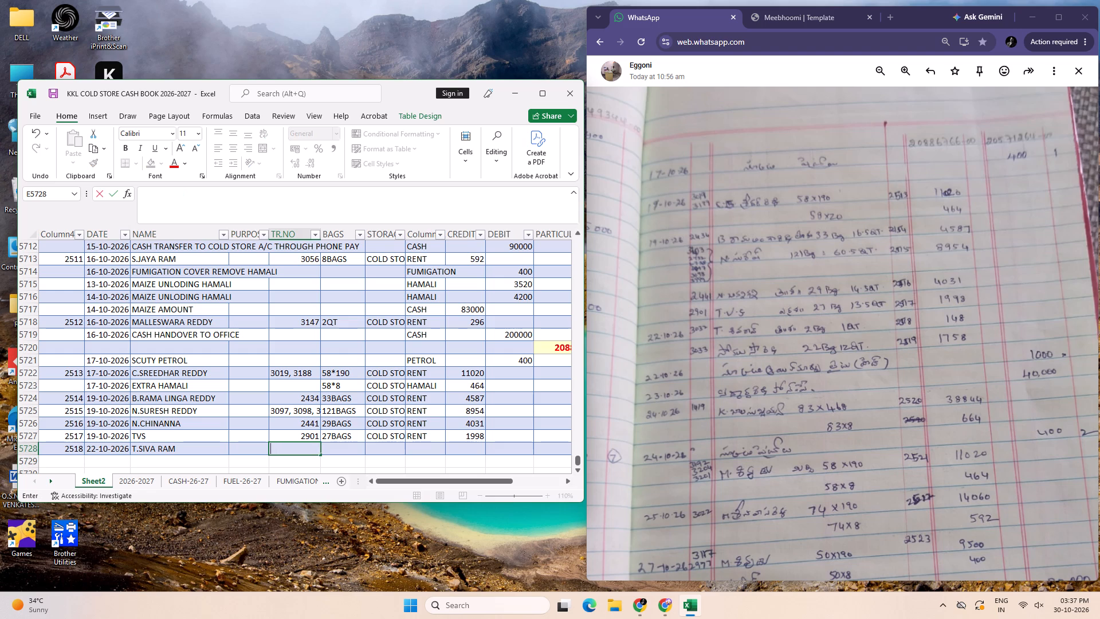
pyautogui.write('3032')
# Complete row 5728 with 2BAGS, COLD STORE and RENT copied from the row above, and 148 as the credit.
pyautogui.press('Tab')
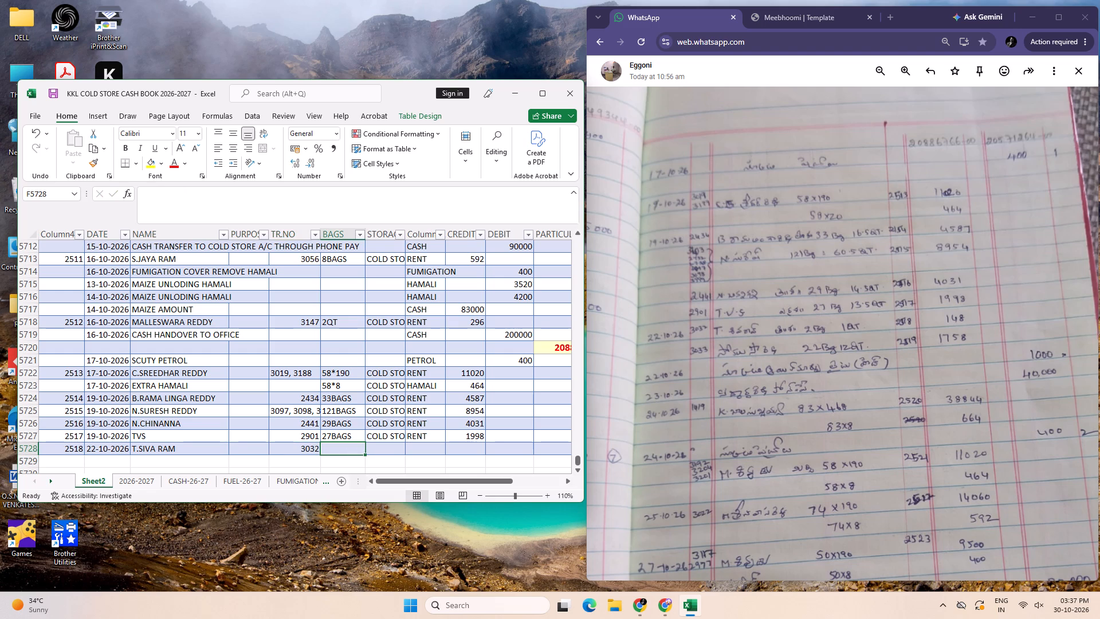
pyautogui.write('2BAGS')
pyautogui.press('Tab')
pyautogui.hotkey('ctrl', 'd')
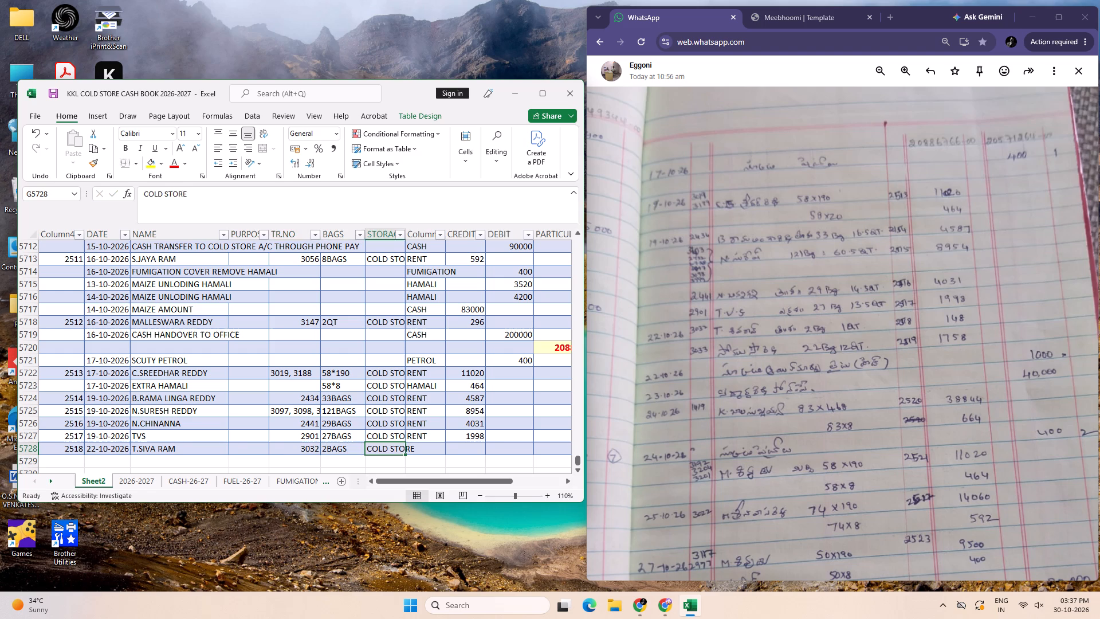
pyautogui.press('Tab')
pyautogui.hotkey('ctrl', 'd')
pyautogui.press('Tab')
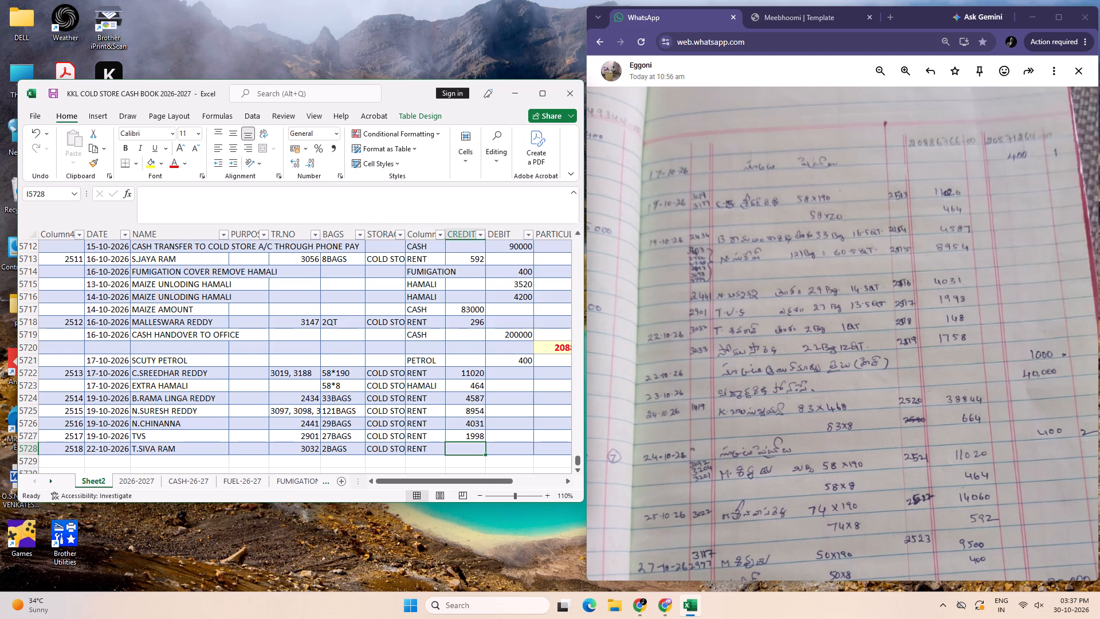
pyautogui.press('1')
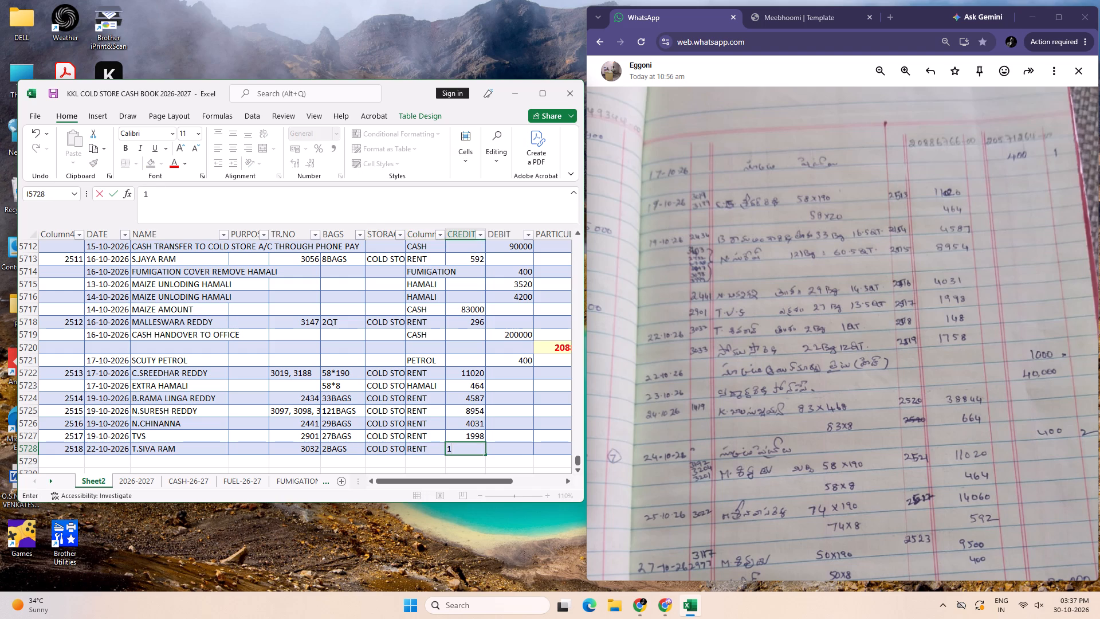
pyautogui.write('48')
# Start row 5729 with 1758 as the credit, and copy RENT and COLD STORE from the row above.
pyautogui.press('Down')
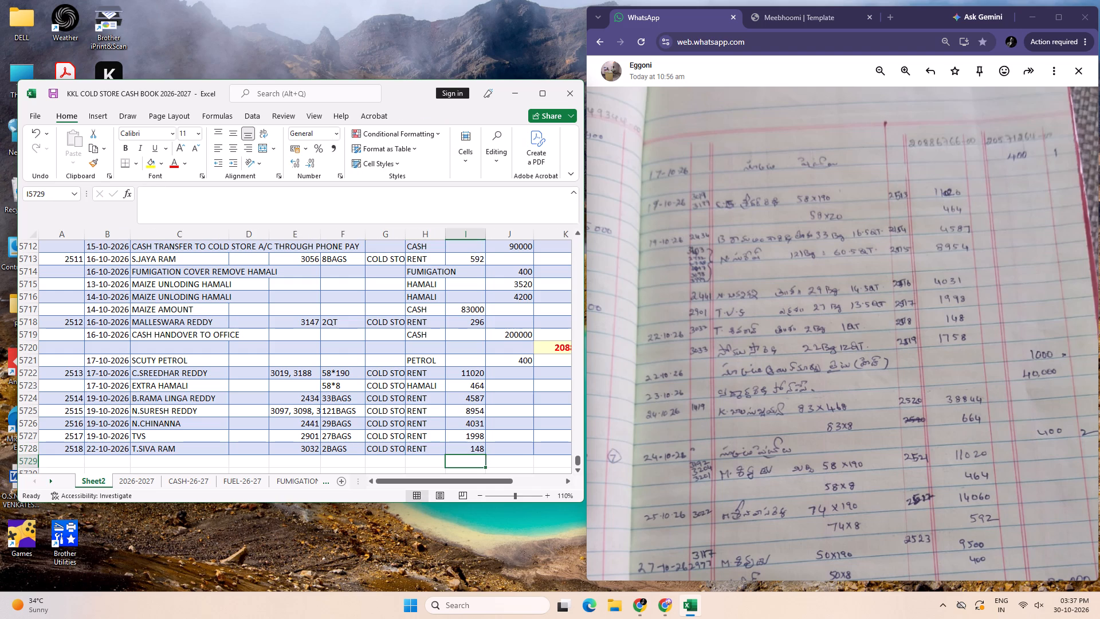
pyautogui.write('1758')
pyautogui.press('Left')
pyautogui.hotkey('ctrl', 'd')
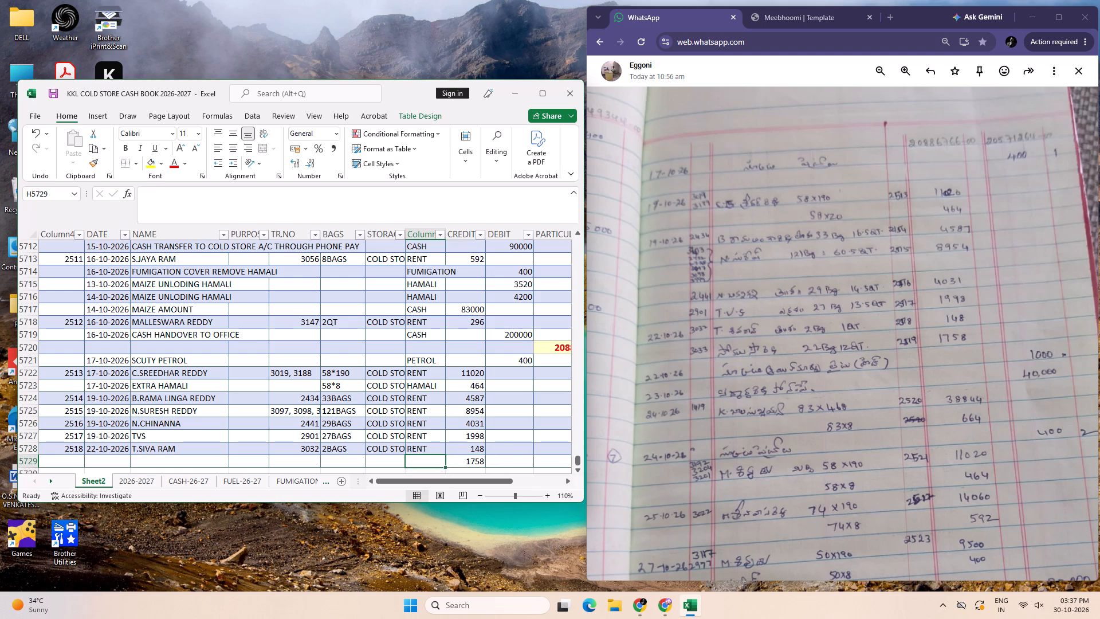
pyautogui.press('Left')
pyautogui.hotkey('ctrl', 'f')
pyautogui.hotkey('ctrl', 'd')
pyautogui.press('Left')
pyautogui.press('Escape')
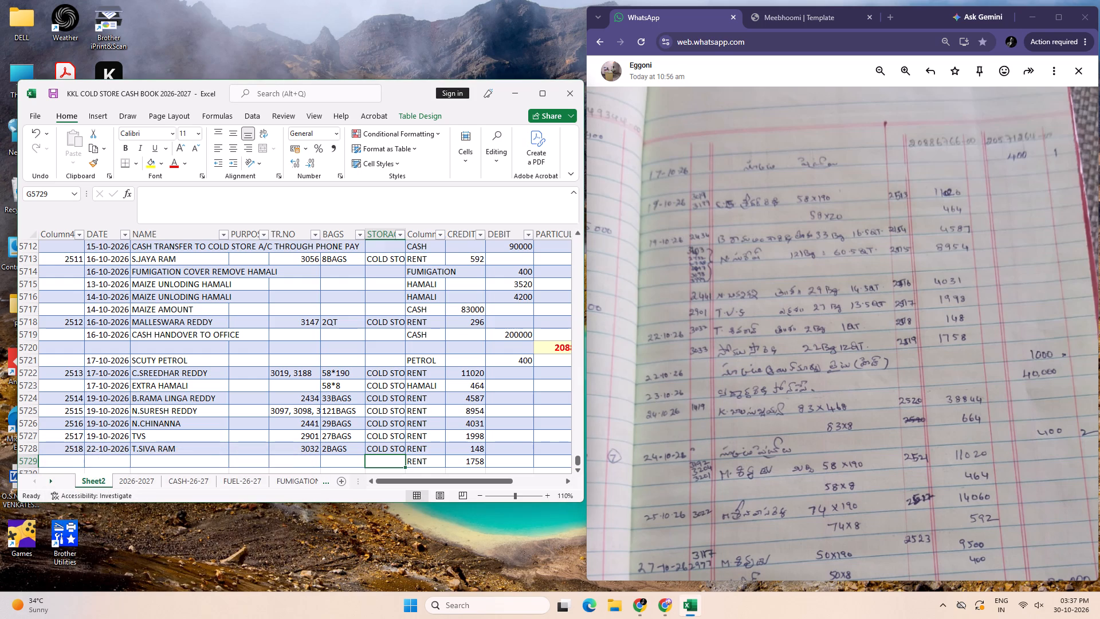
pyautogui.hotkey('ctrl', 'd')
# Enter 22BAGS in the BAGS cell and 3033 as the TR.NO in row 5729.
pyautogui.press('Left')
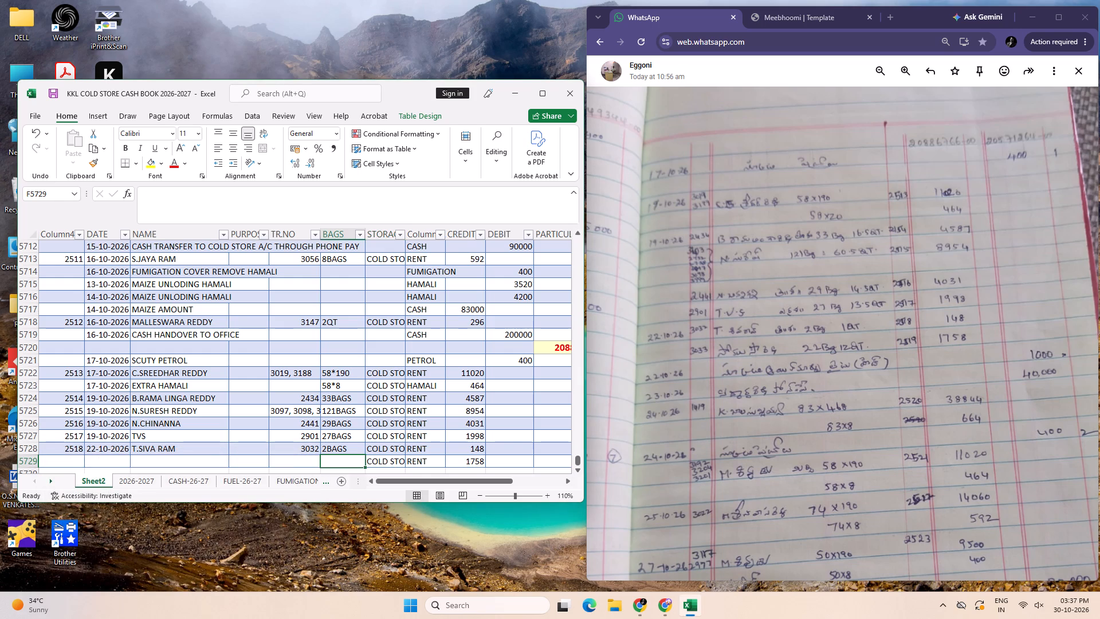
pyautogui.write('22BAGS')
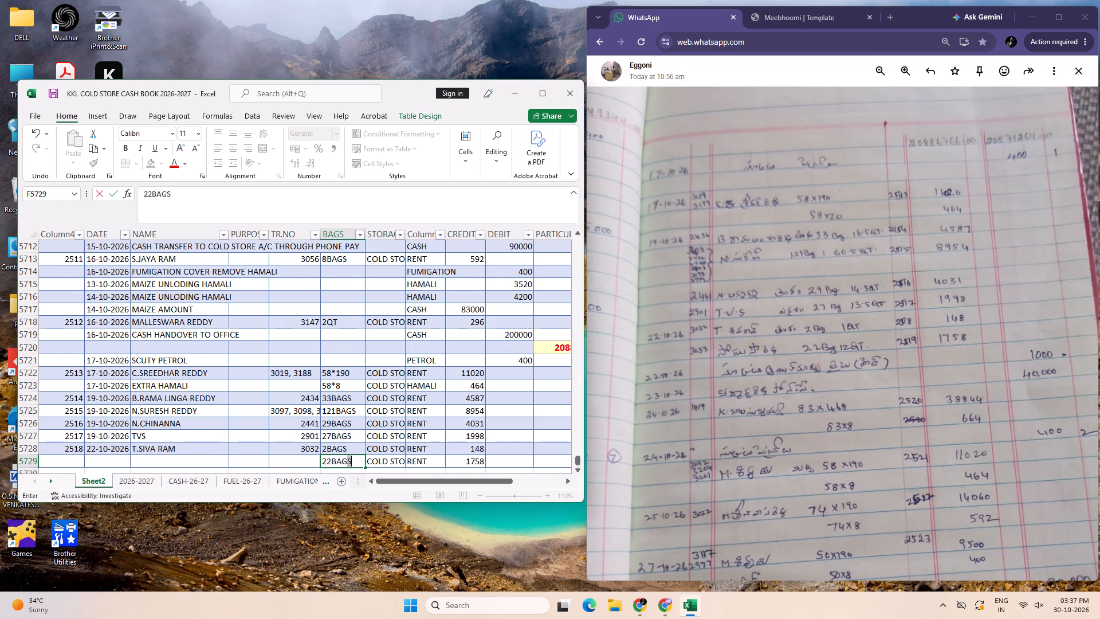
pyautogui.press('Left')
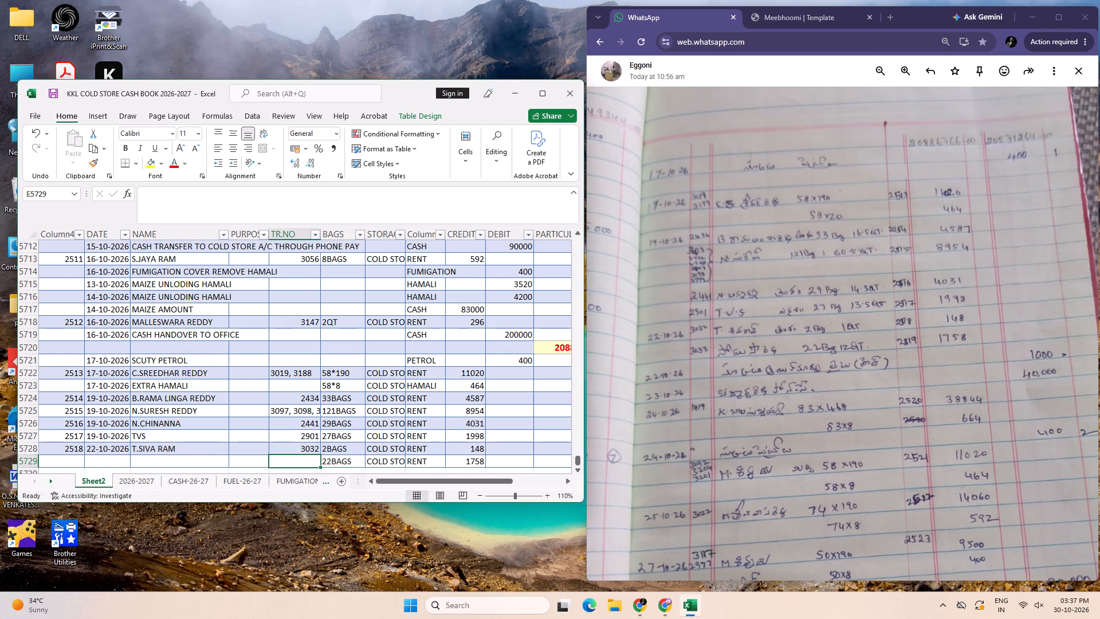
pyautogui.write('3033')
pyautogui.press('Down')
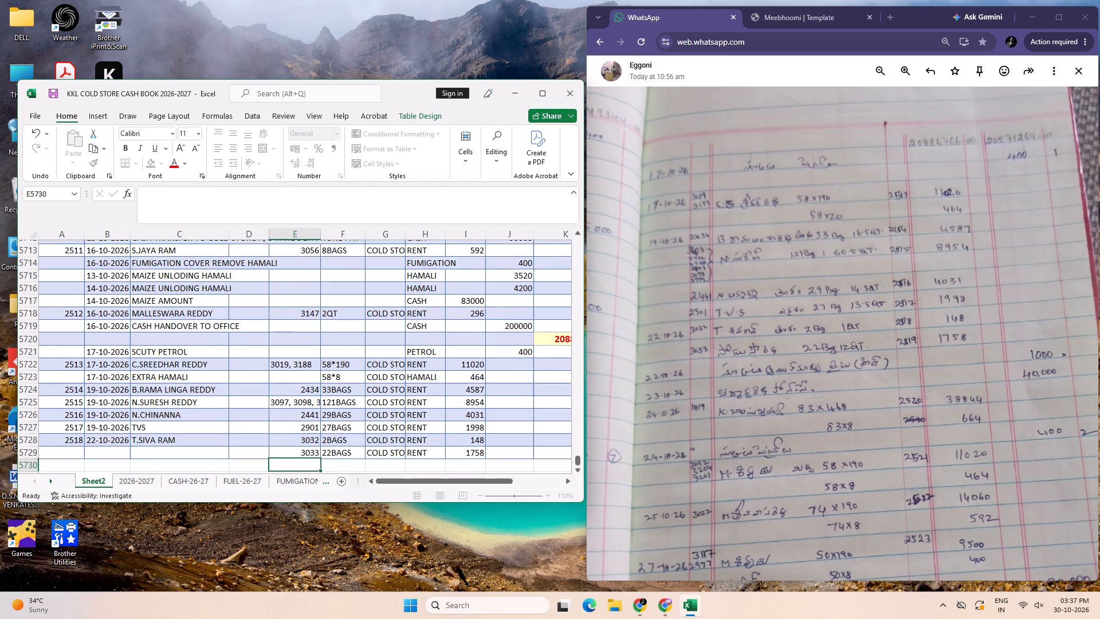
# Enter 2519 in the Column4 cell of row 5729 and copy the date 22-10-2026 from the row above.
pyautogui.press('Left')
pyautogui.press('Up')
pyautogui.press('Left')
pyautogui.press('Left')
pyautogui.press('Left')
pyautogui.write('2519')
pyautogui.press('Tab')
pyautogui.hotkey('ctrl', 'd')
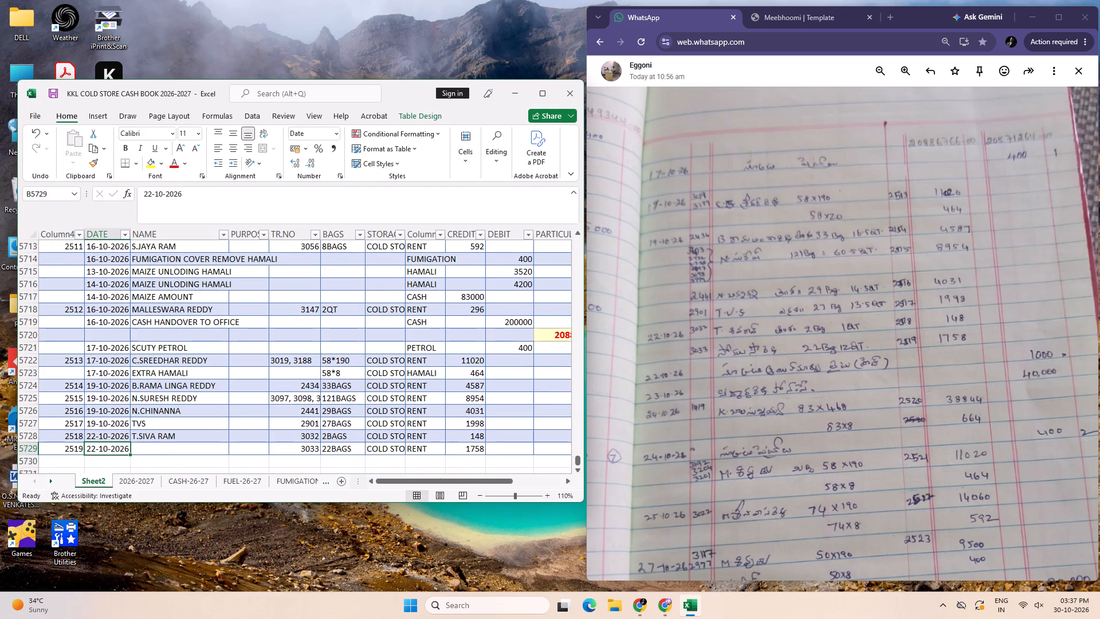
# Enter the customer's name from the ledger photo in row 5729 and save the workbook.
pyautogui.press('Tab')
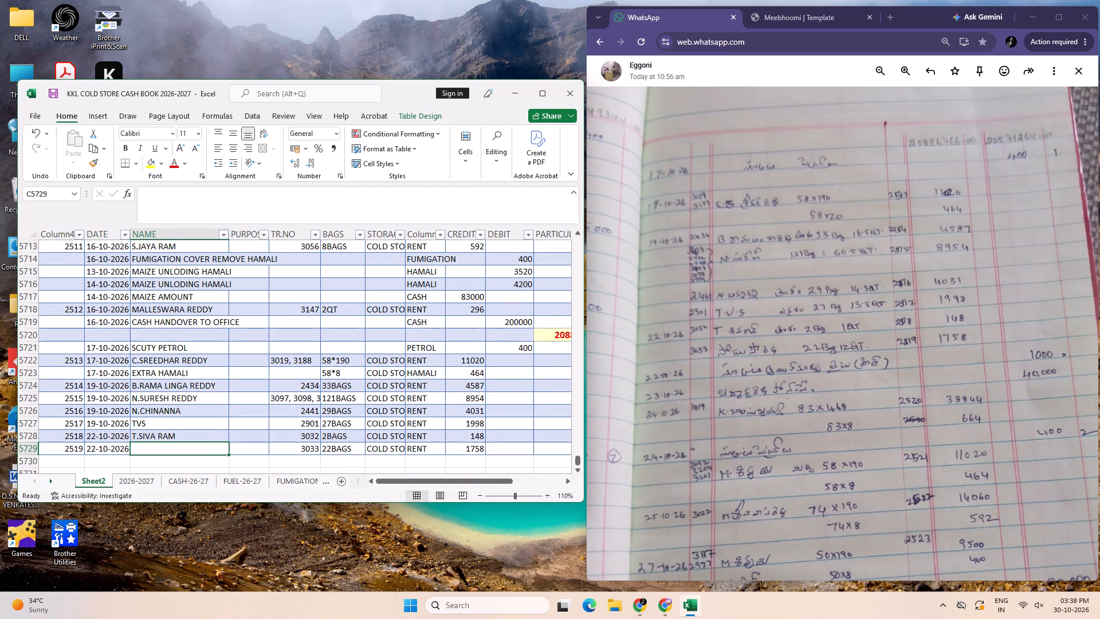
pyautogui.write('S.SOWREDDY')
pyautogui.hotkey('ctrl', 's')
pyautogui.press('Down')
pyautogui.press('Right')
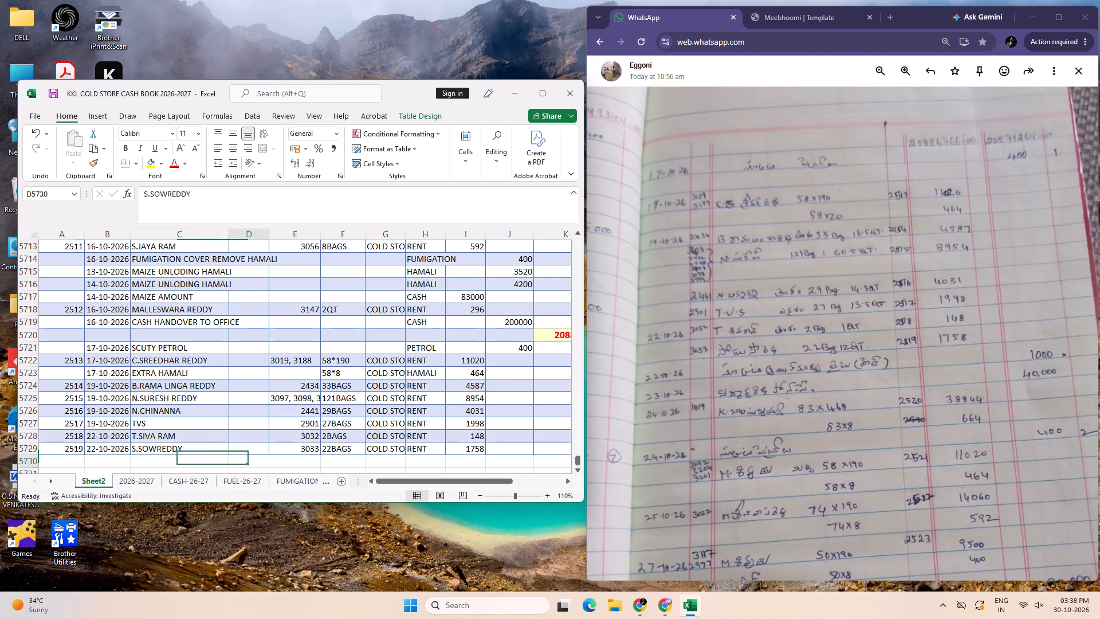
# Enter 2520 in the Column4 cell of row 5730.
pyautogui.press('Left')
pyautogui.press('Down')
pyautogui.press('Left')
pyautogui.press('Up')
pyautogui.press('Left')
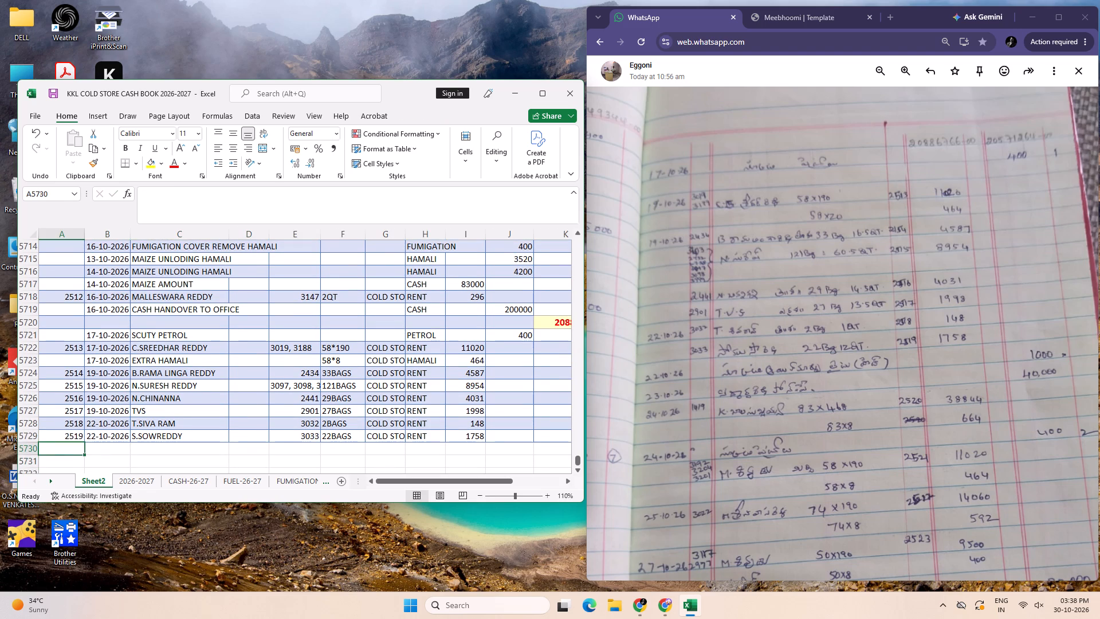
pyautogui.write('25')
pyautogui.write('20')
# Copy the date 22-10-2026 from the row above into row 5730 and save the workbook.
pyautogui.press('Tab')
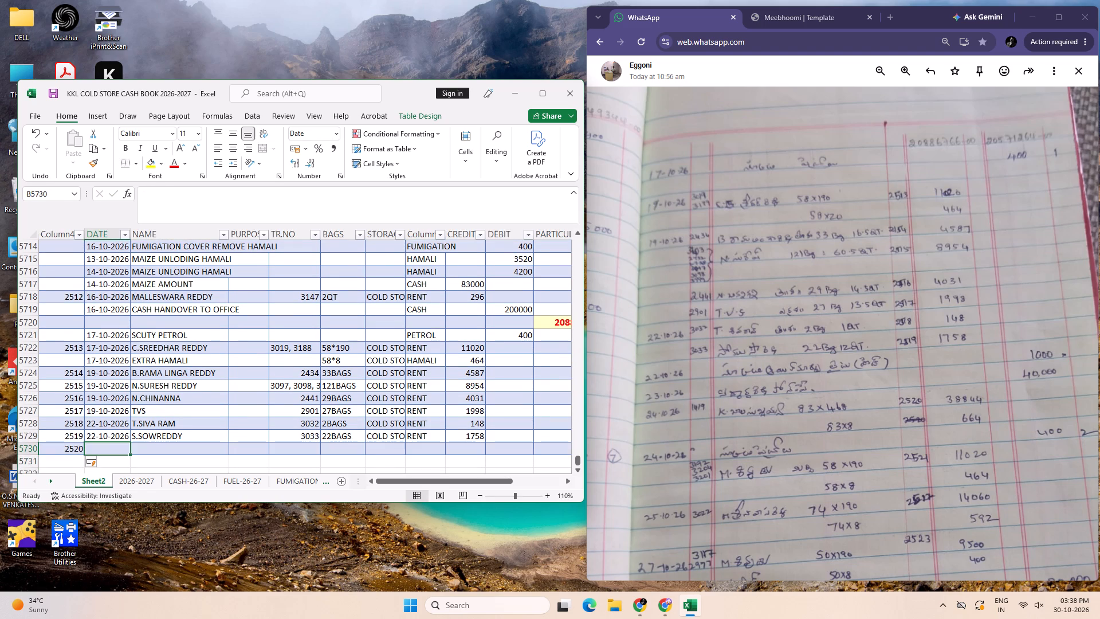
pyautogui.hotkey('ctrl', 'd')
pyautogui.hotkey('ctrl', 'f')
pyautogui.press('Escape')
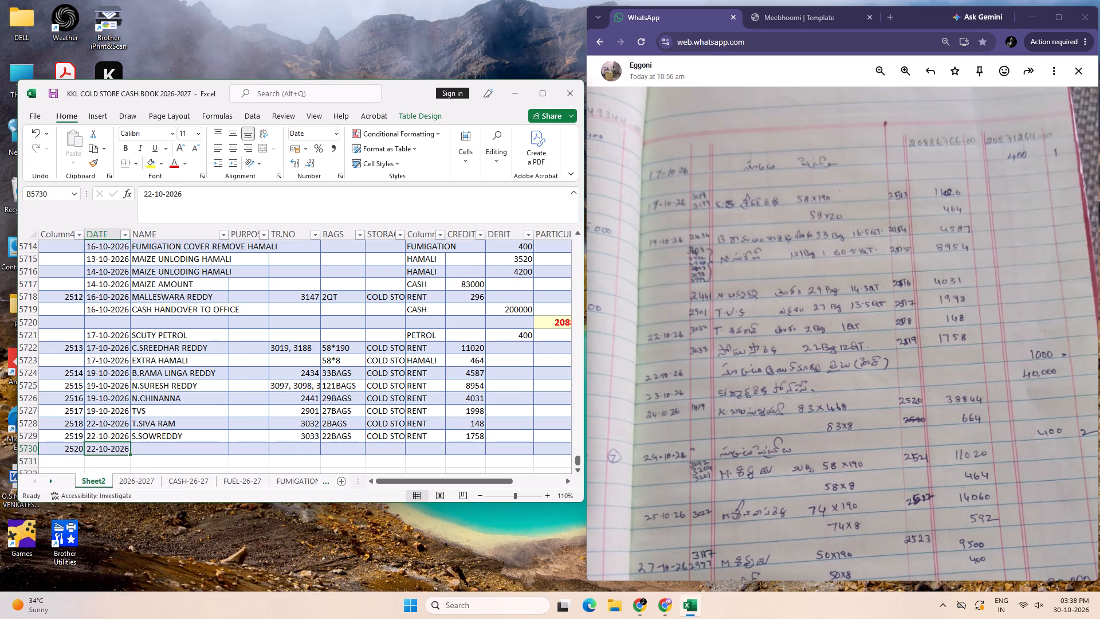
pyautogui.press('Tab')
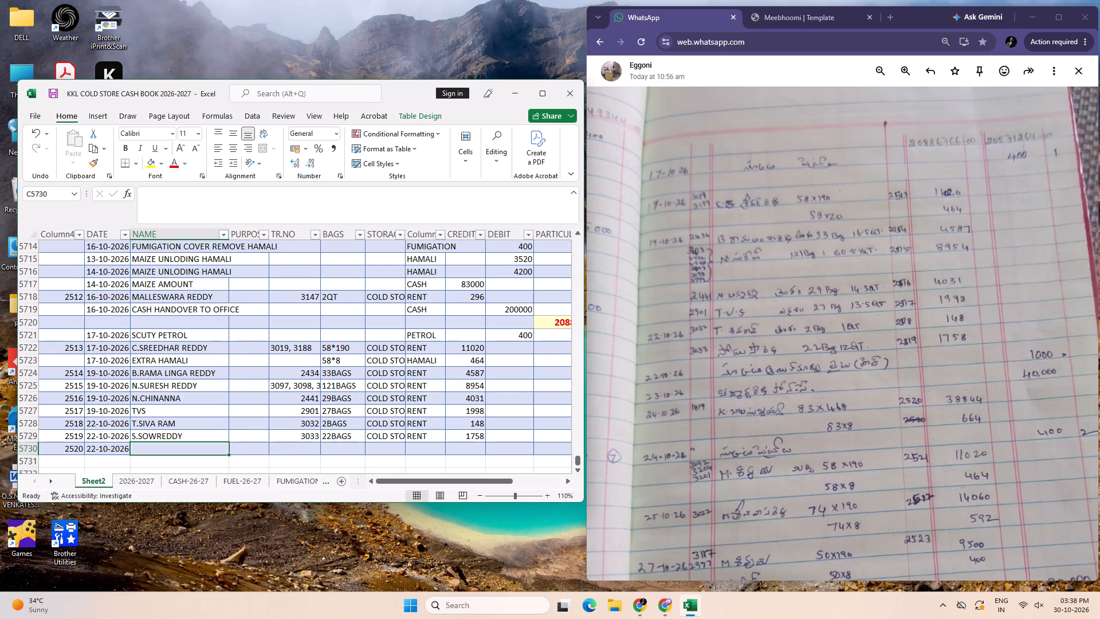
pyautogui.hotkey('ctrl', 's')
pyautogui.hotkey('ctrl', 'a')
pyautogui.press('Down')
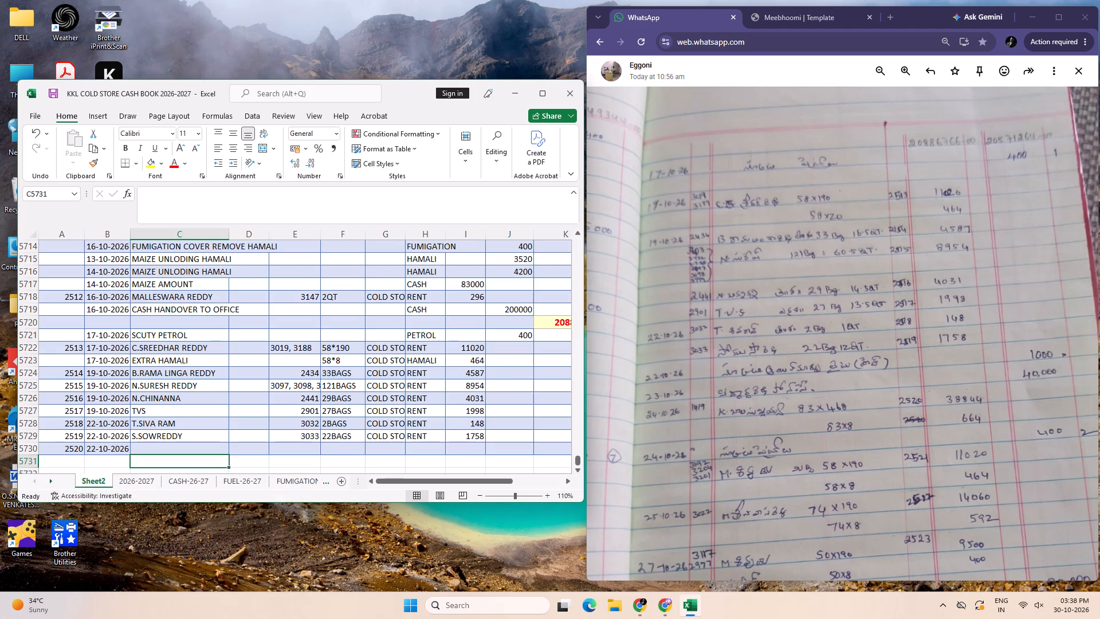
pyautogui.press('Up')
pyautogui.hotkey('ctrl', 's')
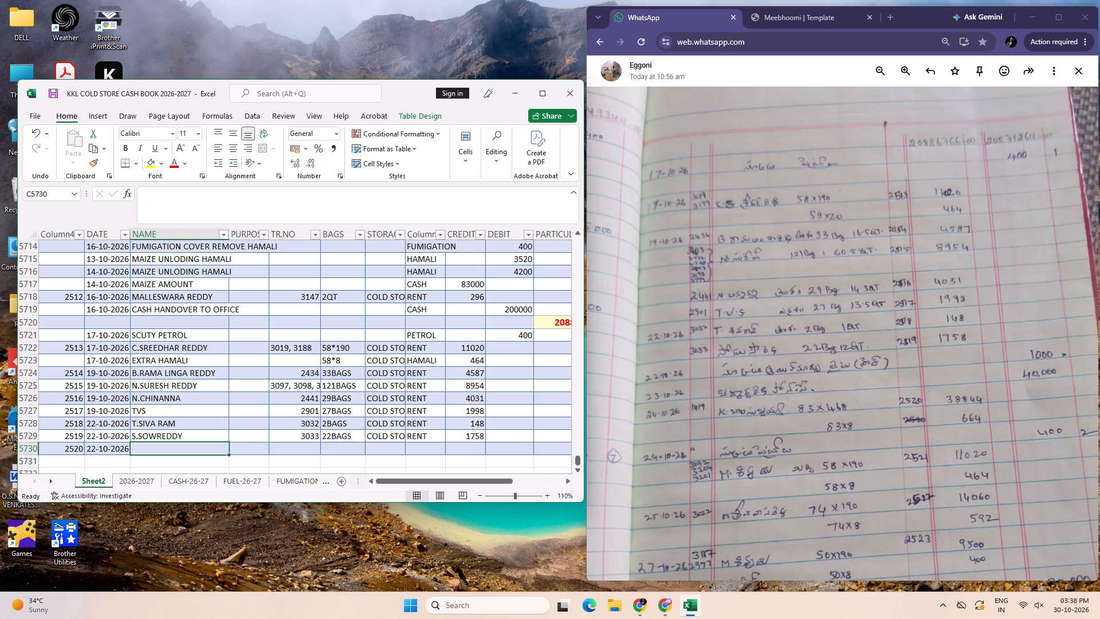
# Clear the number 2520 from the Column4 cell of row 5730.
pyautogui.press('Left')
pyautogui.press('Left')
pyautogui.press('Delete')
# Enter SCUTY PETROL as the name in row 5730.
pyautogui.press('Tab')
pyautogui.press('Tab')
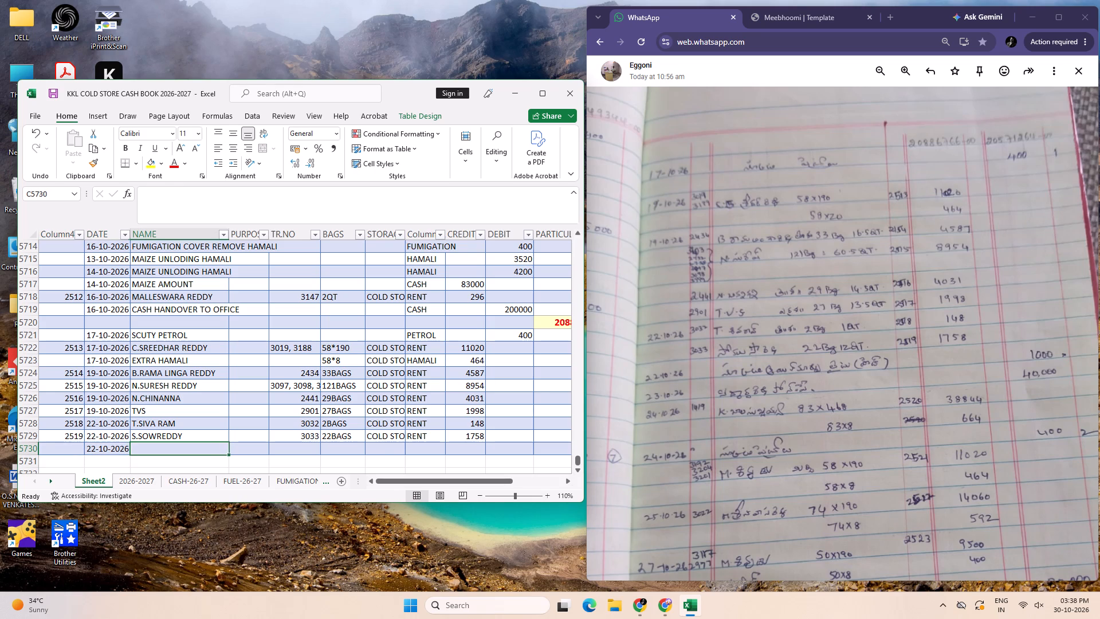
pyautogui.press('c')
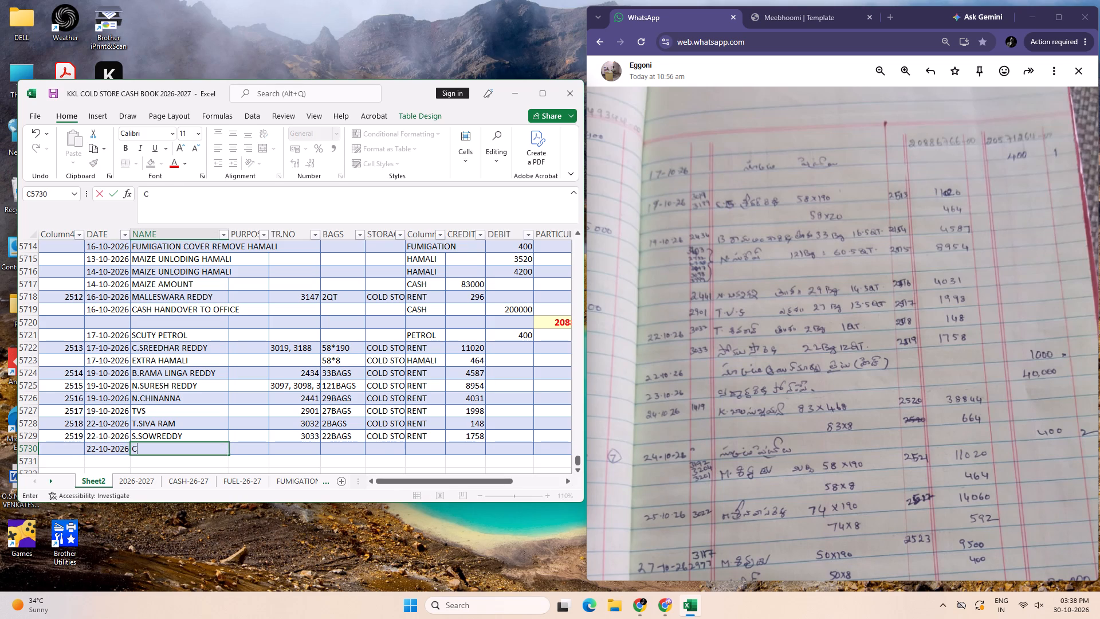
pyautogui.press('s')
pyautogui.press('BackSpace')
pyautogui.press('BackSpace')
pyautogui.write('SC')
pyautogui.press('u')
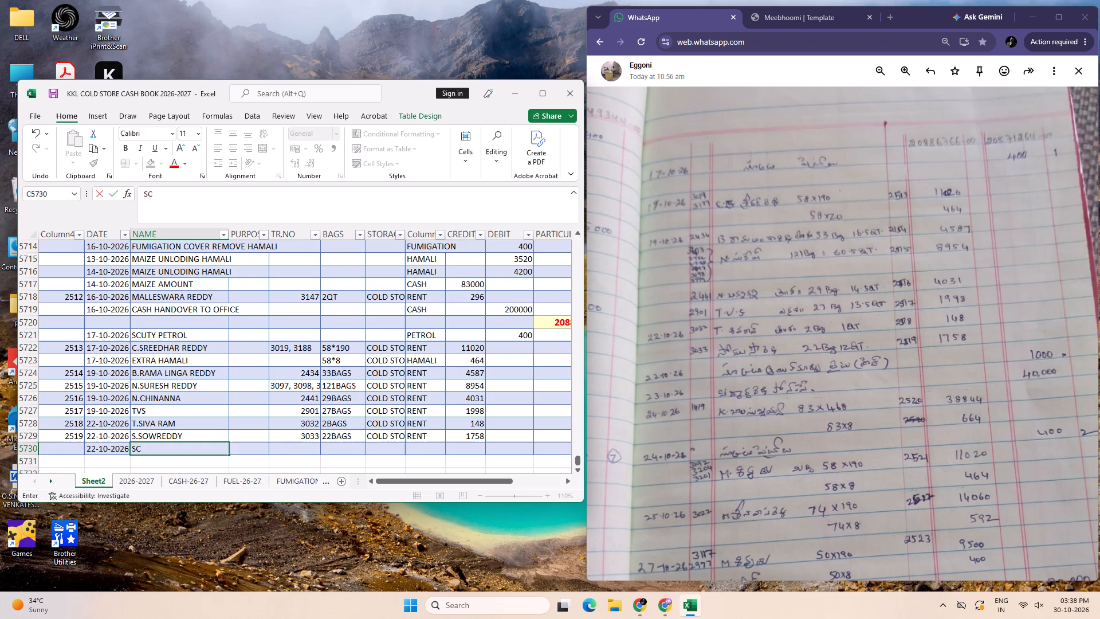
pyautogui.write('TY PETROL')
# Enter PETROL as the entry type in column H of row 5730.
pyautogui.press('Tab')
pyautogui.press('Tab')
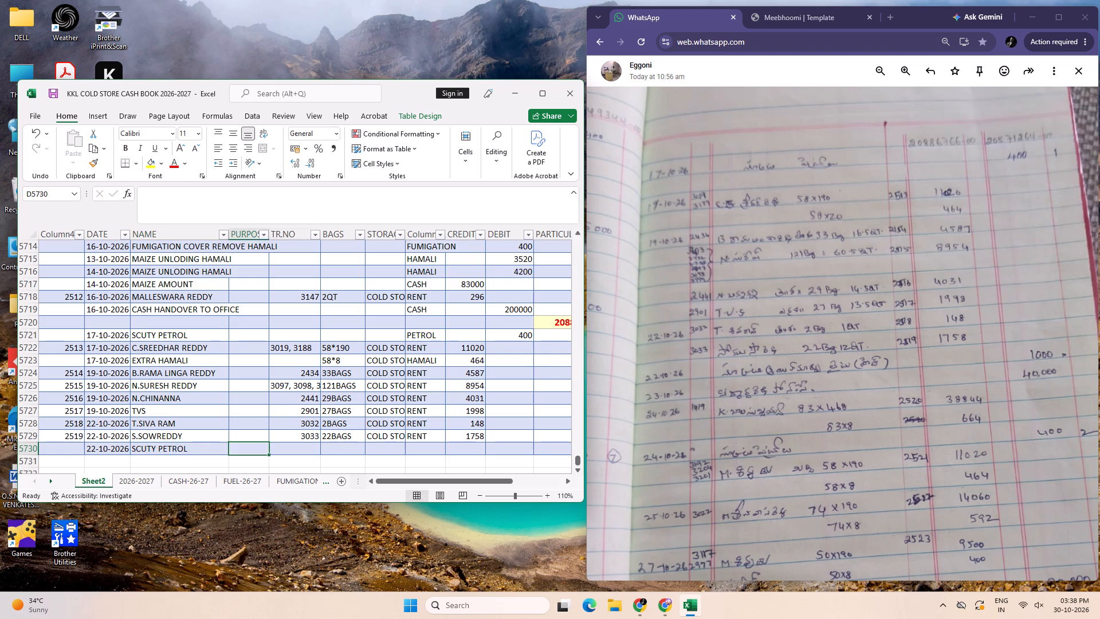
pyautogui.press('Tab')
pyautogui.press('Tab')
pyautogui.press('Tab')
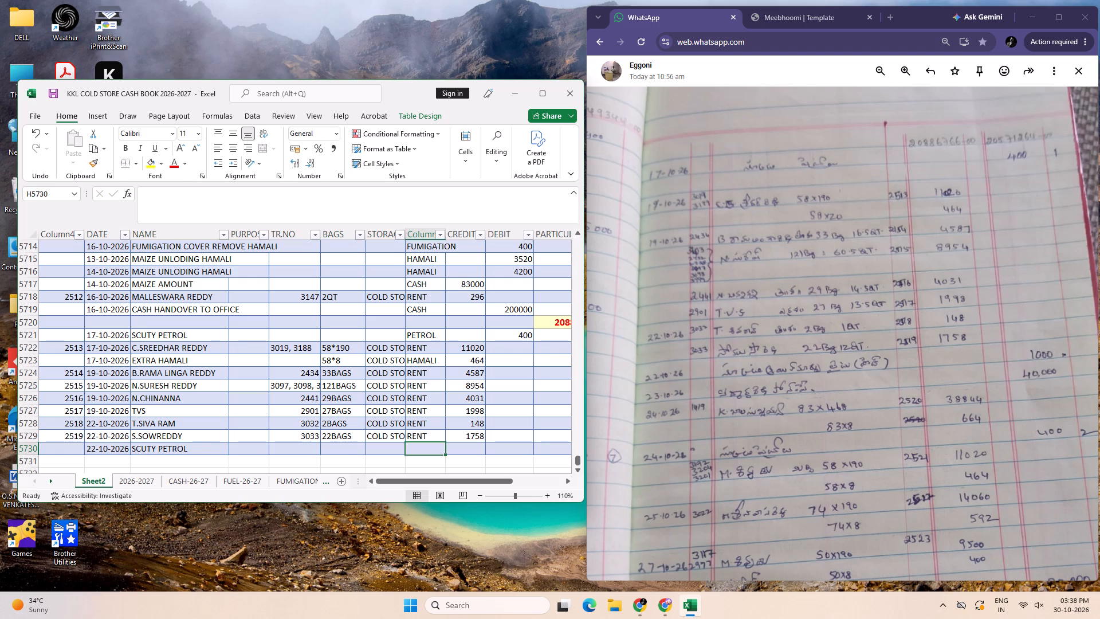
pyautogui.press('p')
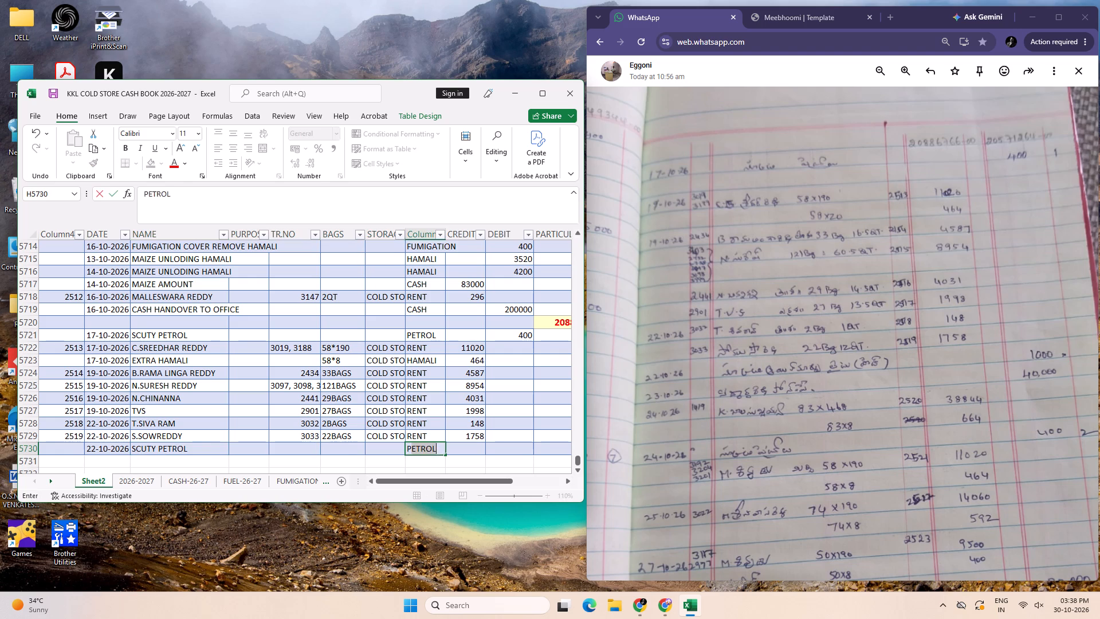
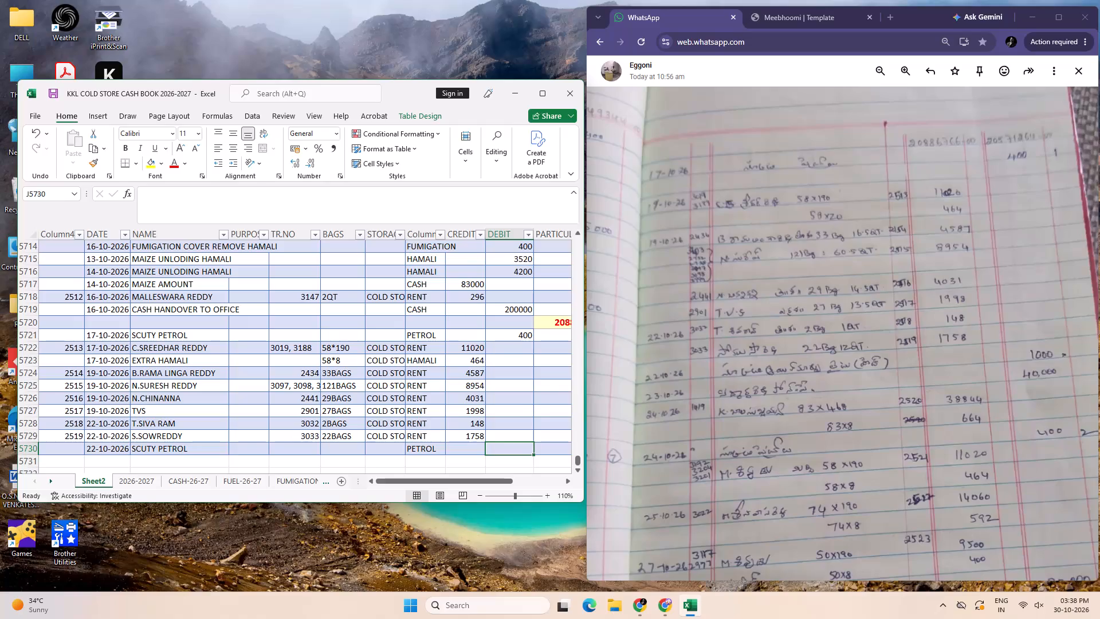
# Enter 1000 as the debit amount in row 5730.
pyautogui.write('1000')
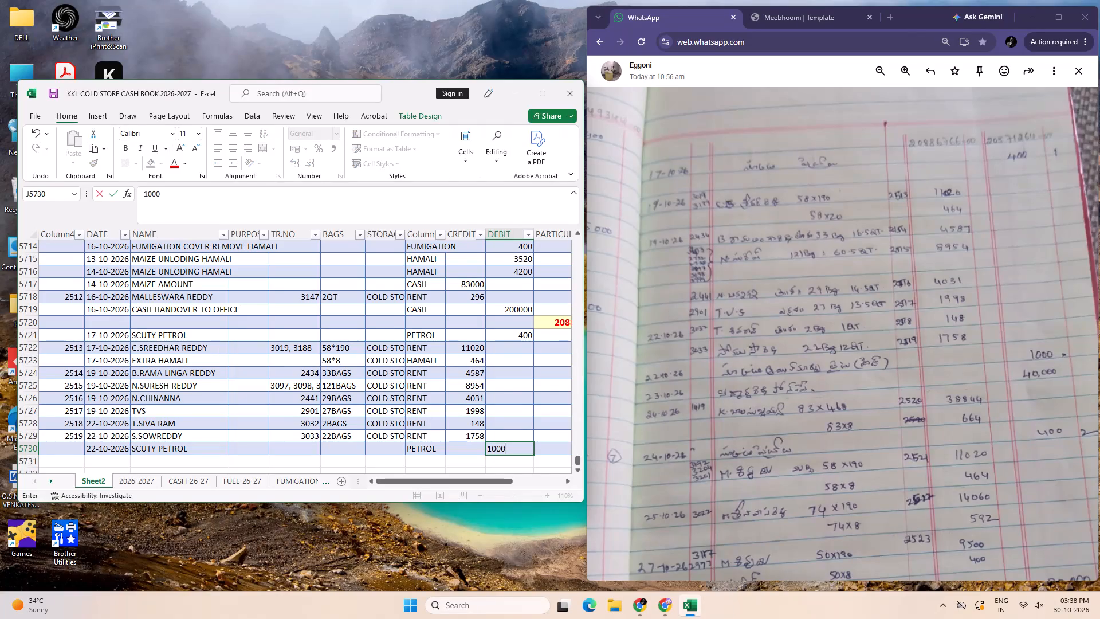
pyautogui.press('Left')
# Change the entry type in column H of row 5730 to EXPENCHES.
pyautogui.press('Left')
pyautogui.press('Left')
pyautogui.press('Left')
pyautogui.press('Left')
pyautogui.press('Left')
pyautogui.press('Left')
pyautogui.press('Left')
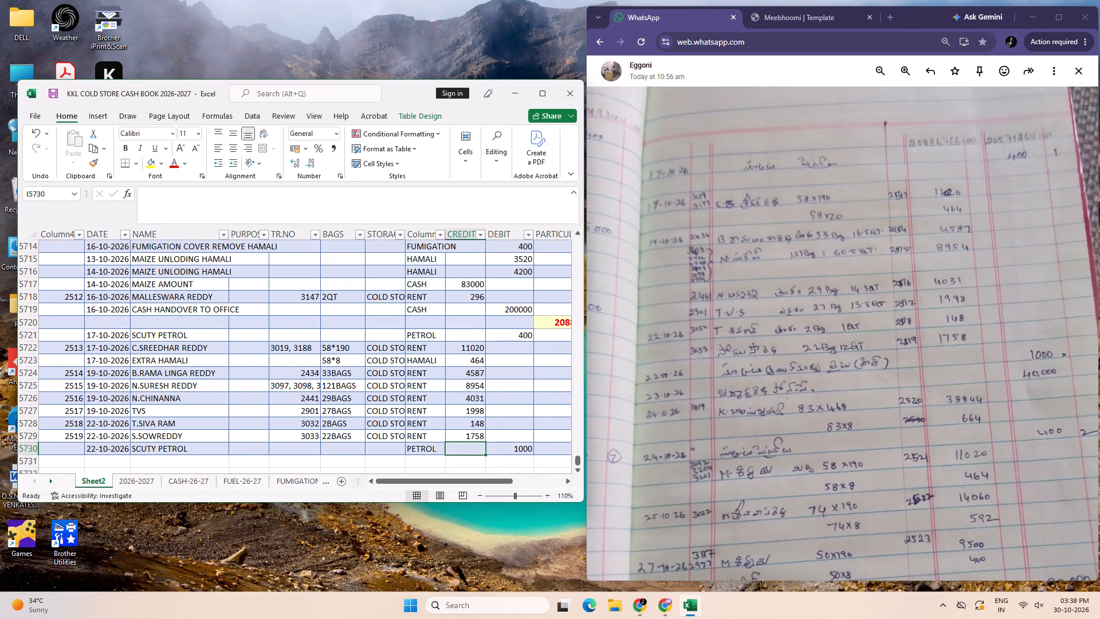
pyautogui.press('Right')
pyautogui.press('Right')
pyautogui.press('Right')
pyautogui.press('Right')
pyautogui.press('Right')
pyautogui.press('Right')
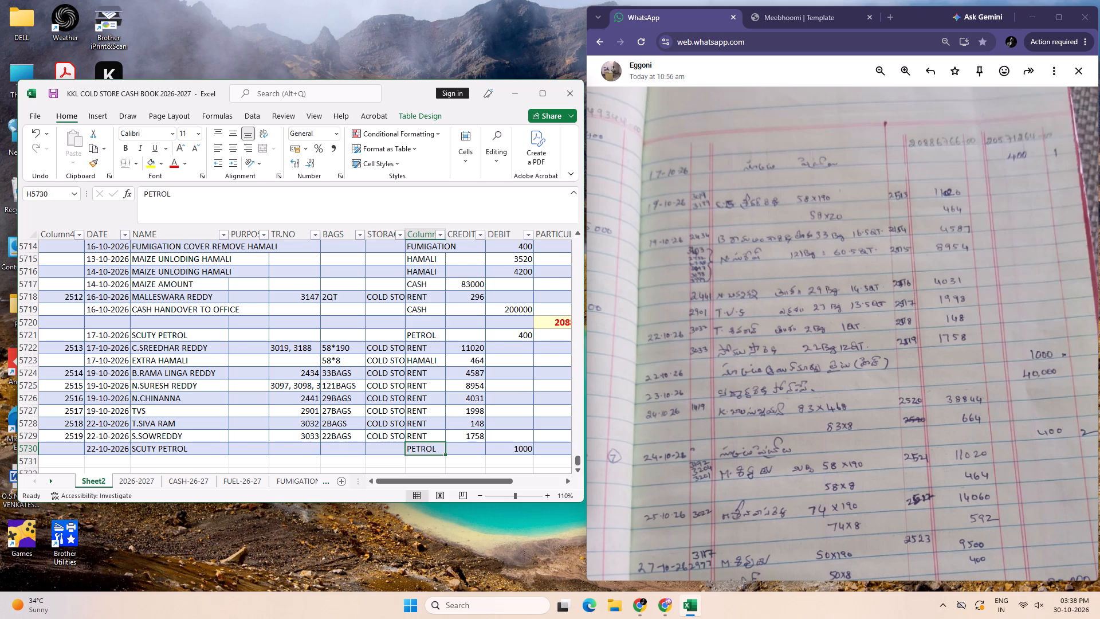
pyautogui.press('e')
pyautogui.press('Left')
# Change the name in row 5730 to SCUTY OIL CHANGE+HEAD LIGHT and save the workbook.
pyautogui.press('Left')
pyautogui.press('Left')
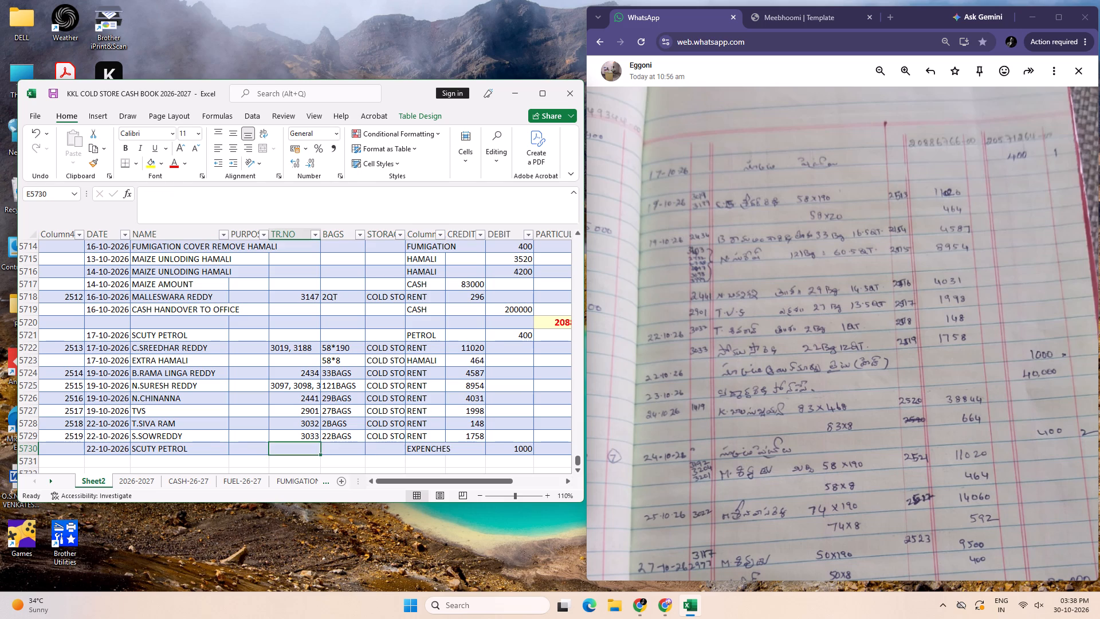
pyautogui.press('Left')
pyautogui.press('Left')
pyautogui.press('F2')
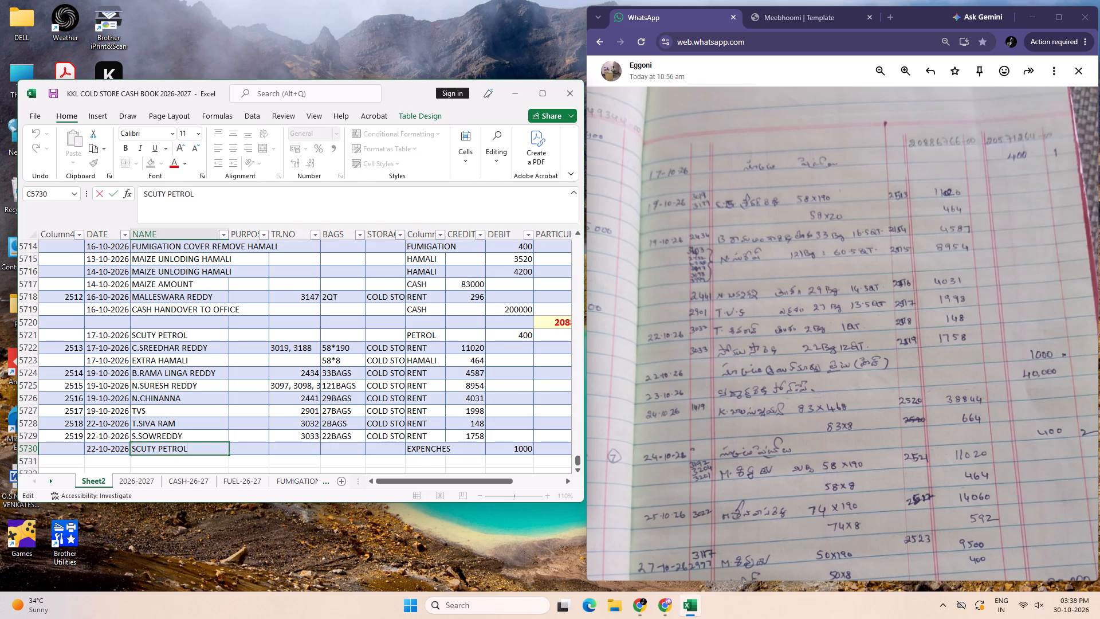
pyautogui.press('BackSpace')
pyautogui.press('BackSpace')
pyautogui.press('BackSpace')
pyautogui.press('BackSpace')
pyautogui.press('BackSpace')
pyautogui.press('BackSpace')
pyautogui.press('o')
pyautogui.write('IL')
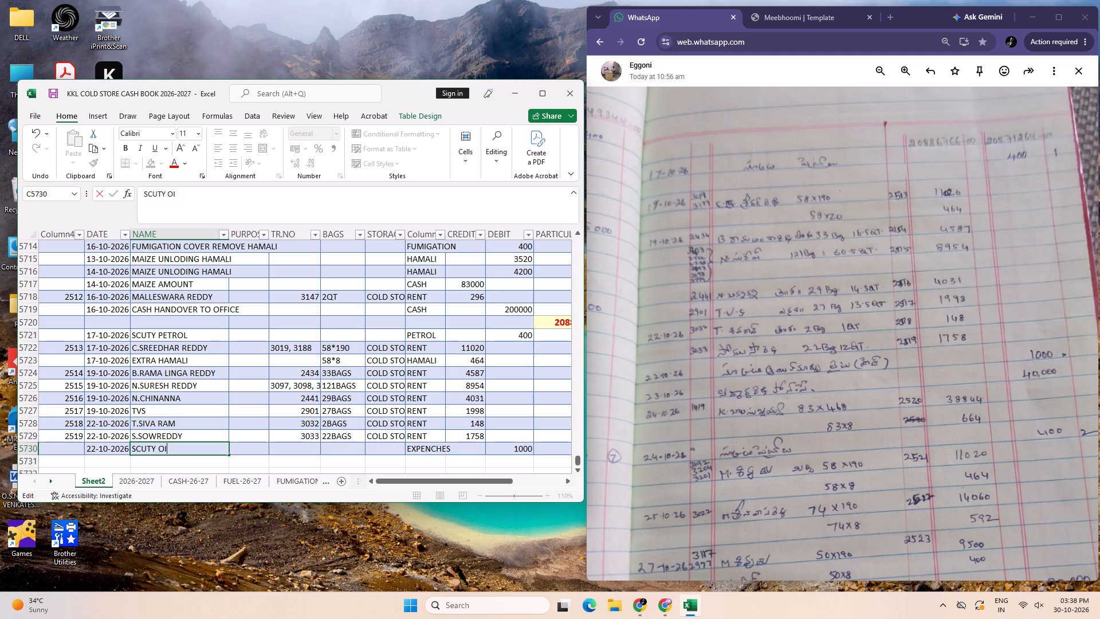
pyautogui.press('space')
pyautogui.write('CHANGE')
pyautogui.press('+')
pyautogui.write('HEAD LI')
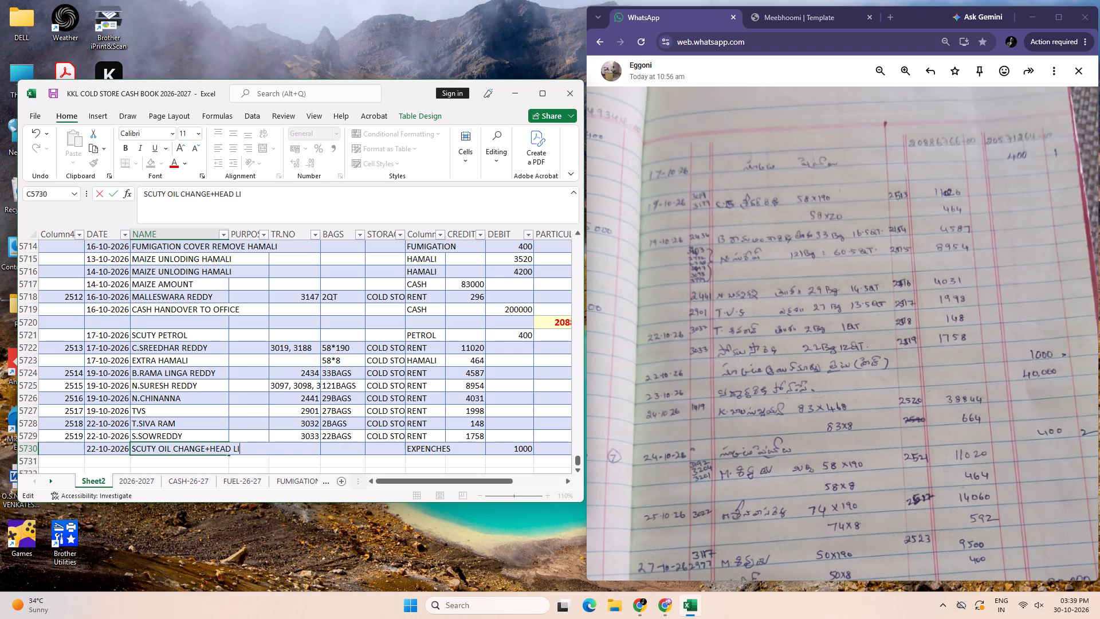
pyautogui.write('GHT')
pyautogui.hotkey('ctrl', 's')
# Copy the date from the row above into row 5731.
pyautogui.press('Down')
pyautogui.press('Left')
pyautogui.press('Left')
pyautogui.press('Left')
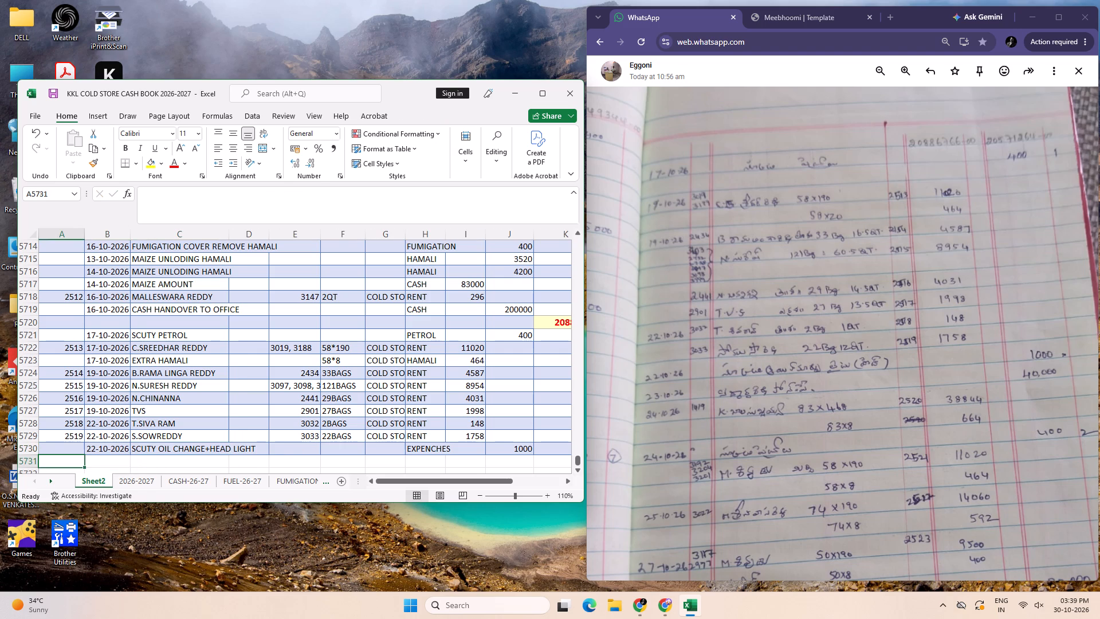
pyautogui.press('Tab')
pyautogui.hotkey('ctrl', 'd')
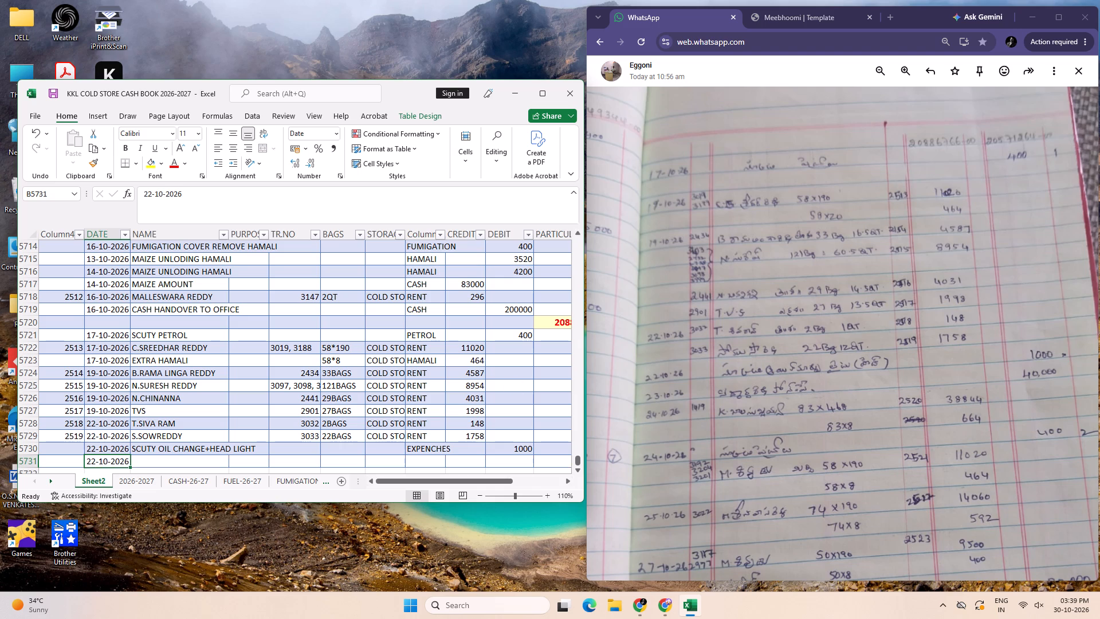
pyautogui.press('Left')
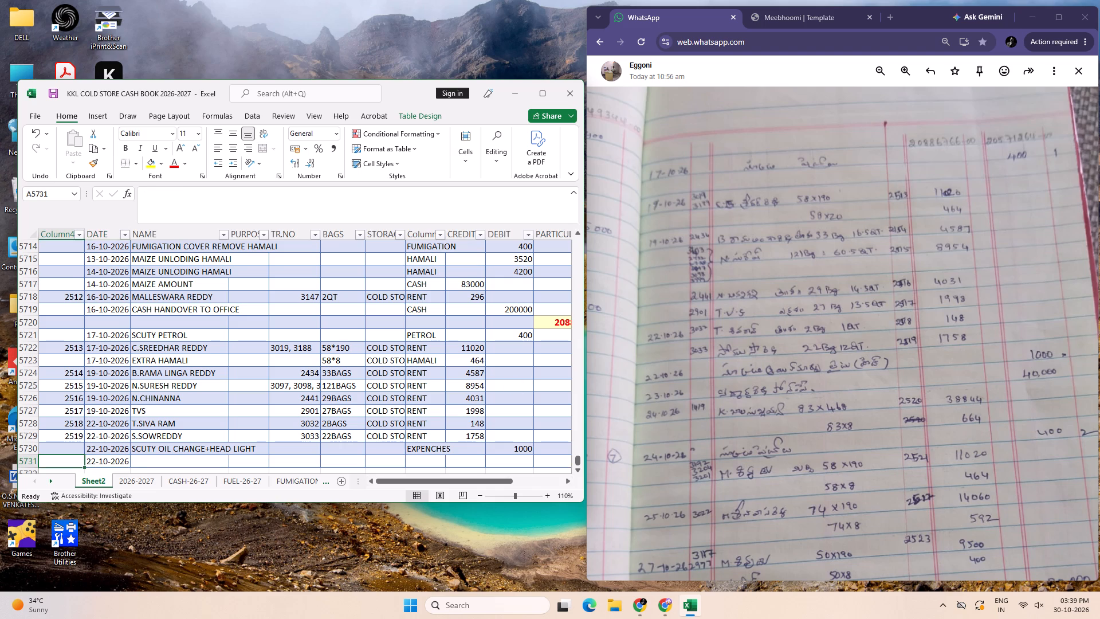
# Set the date in row 5731 to 23-10-206.
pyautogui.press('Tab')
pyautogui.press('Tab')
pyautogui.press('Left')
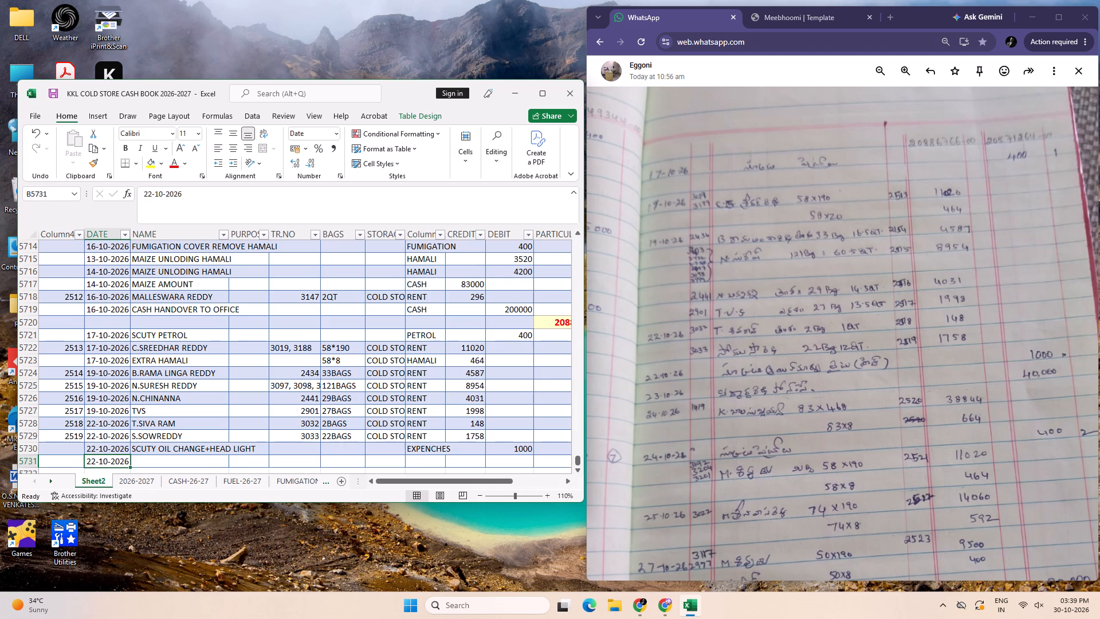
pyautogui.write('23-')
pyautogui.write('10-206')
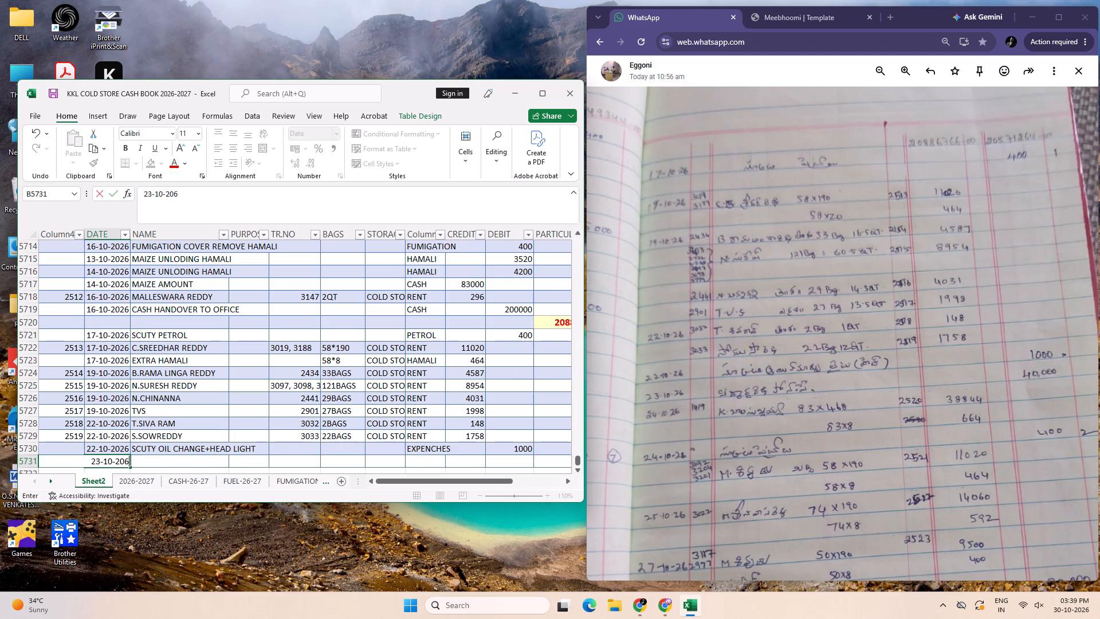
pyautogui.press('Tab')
# Describe row 5731 in the NAME column as a CASH TRANSFER TO the recipient THROUGH PHONE PAY, and save the workbook.
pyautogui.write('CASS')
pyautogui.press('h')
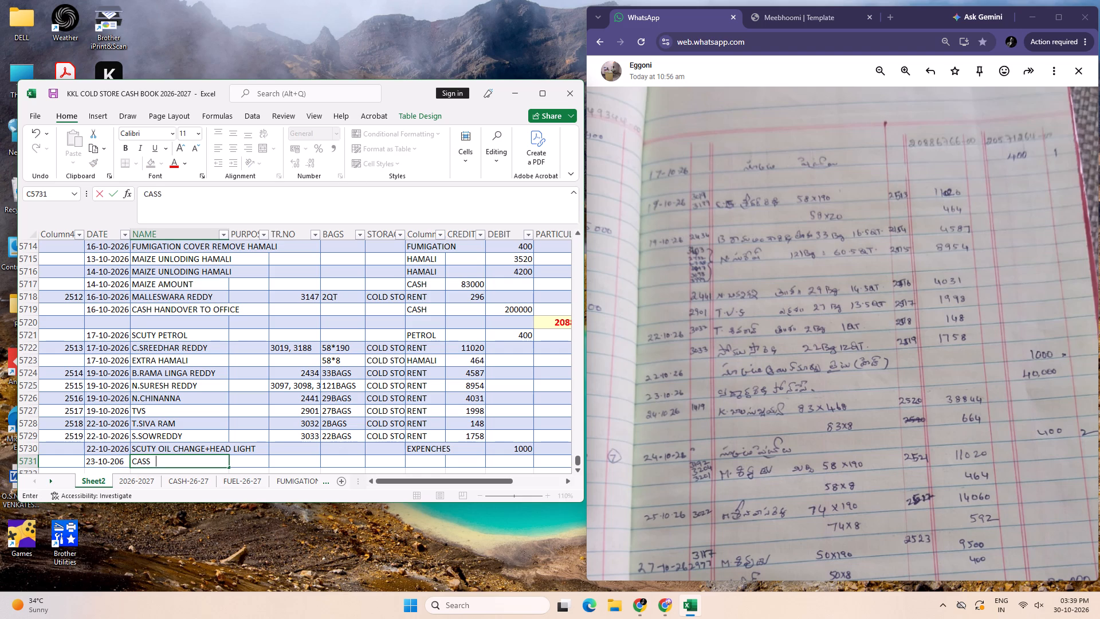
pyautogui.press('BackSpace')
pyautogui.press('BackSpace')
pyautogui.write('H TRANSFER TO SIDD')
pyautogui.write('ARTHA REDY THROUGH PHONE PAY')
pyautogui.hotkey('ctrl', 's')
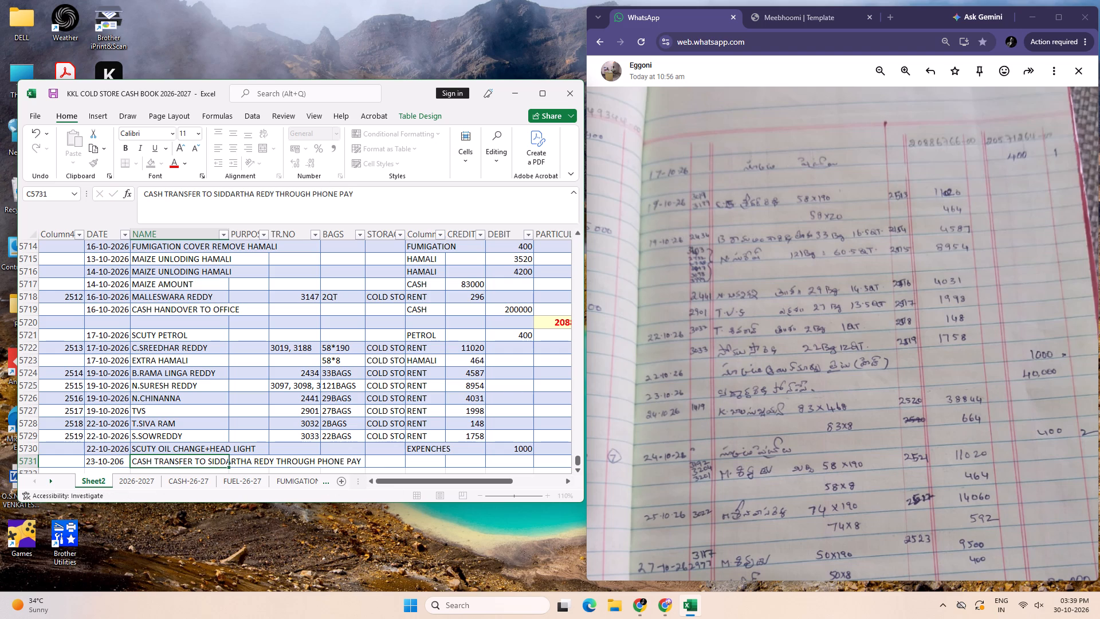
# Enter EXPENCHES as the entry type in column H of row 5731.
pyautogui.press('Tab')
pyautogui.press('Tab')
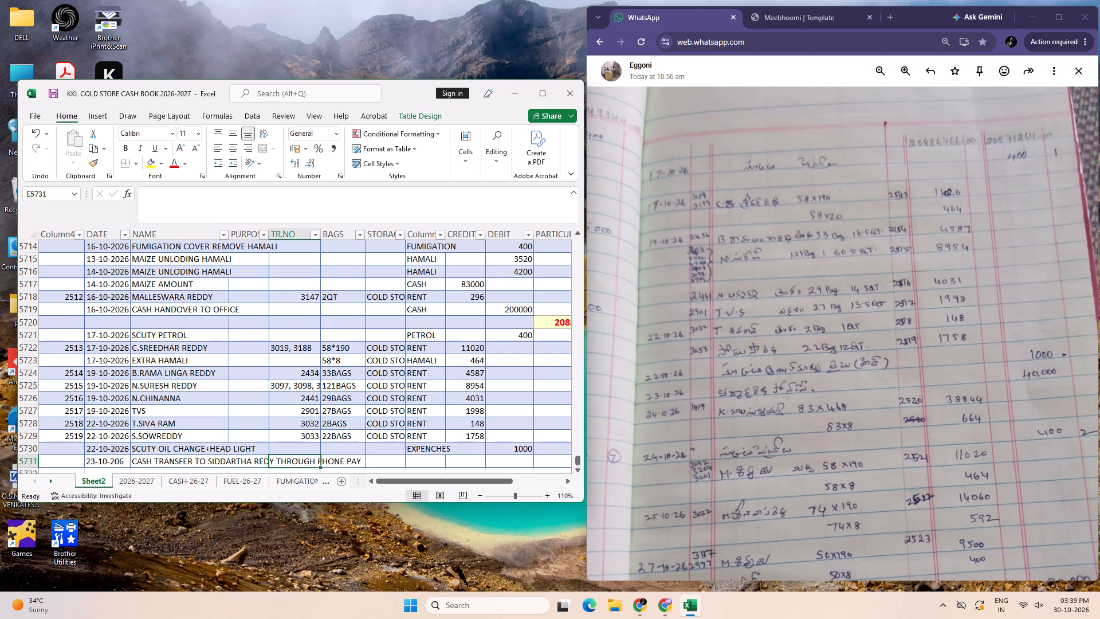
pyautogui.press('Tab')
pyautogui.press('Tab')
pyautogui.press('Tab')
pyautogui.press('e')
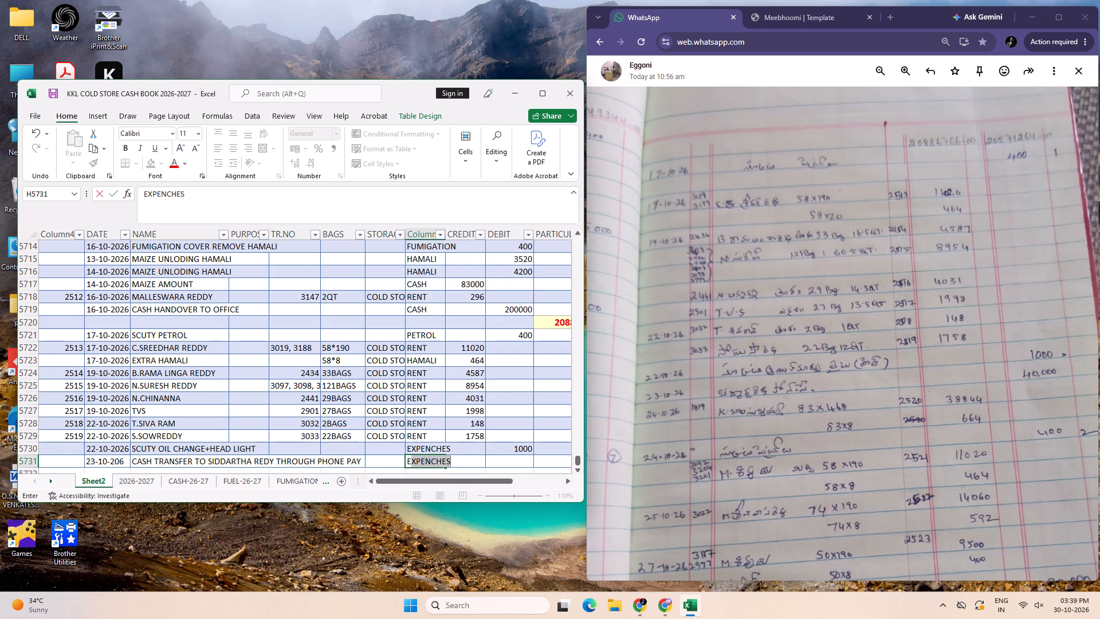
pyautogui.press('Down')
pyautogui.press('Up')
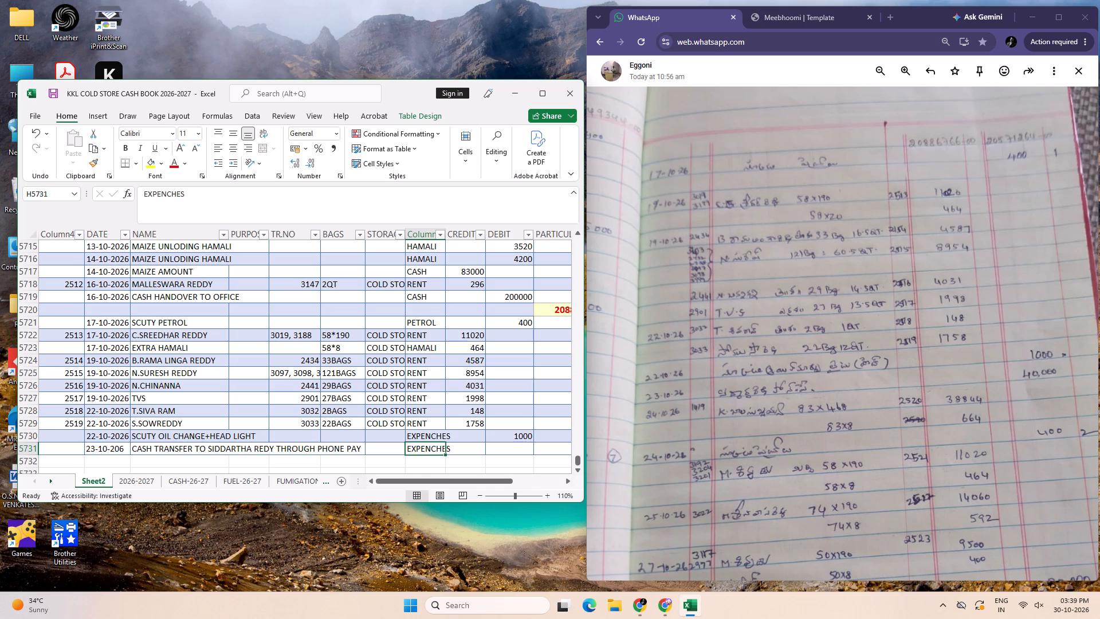
# Change the entry type in column H of row 5731 to CASH.
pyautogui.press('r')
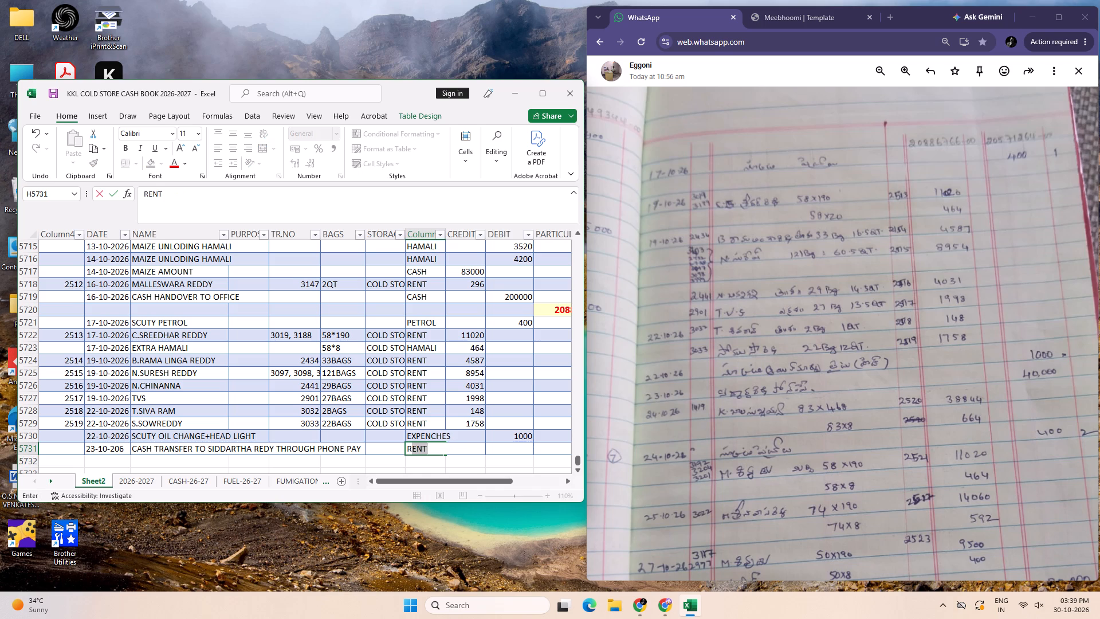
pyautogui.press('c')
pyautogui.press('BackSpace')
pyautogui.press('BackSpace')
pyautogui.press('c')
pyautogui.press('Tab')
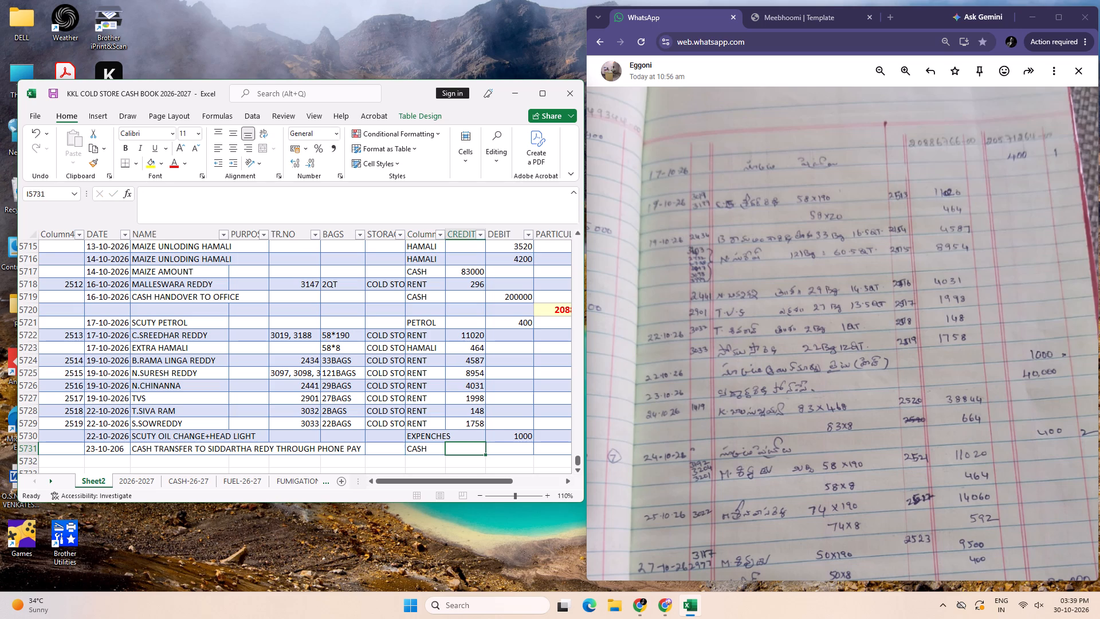
# Enter 40000 as the debit amount in row 5731 and save the workbook.
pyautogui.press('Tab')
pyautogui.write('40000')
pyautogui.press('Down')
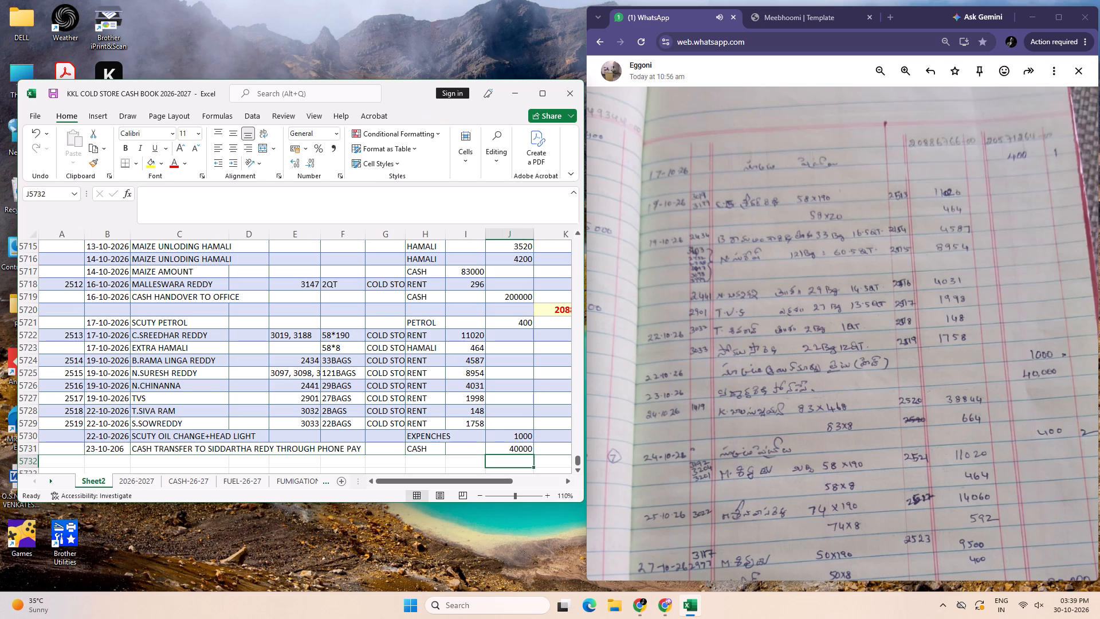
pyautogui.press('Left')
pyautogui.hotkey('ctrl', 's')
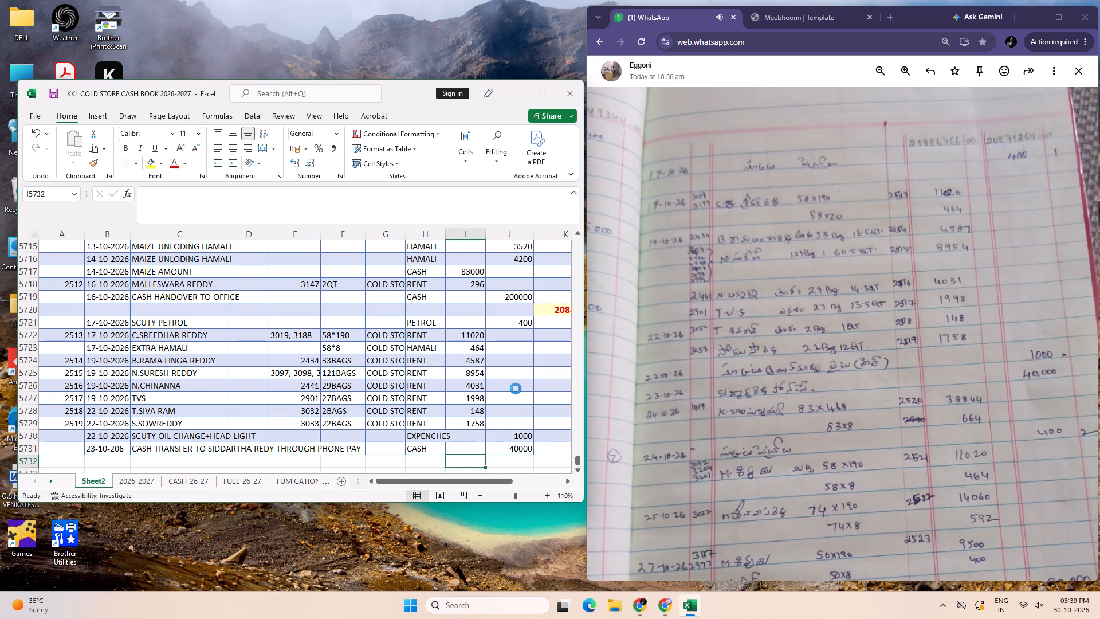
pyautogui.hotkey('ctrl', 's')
# Enter the credit amounts as formulas in the CREDIT column: =83*468 in row 5732 and =83*8 in row 5733.
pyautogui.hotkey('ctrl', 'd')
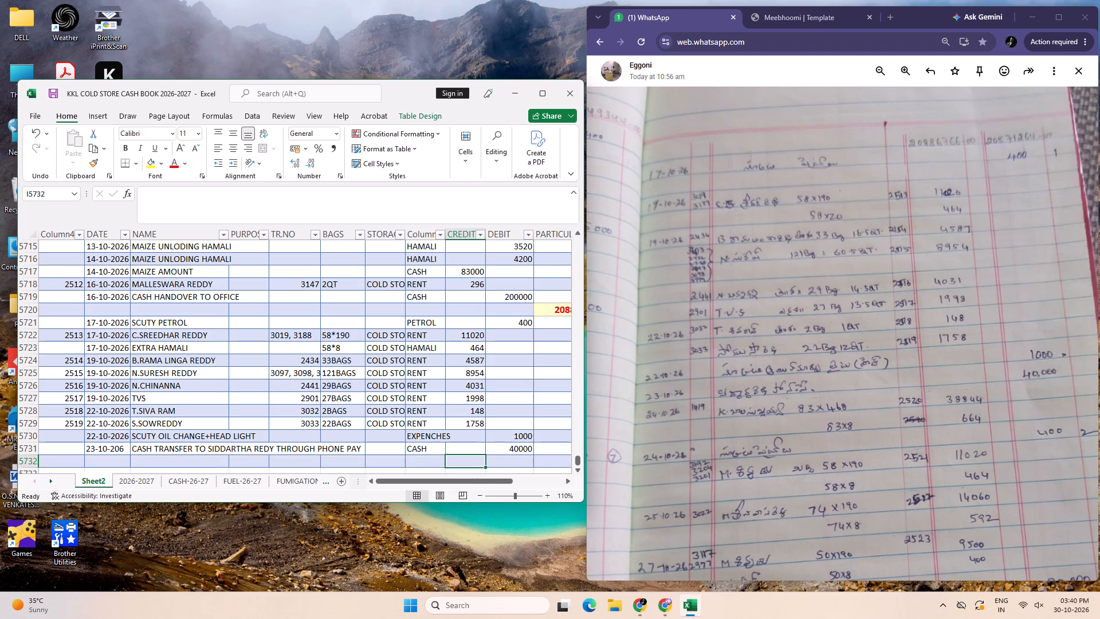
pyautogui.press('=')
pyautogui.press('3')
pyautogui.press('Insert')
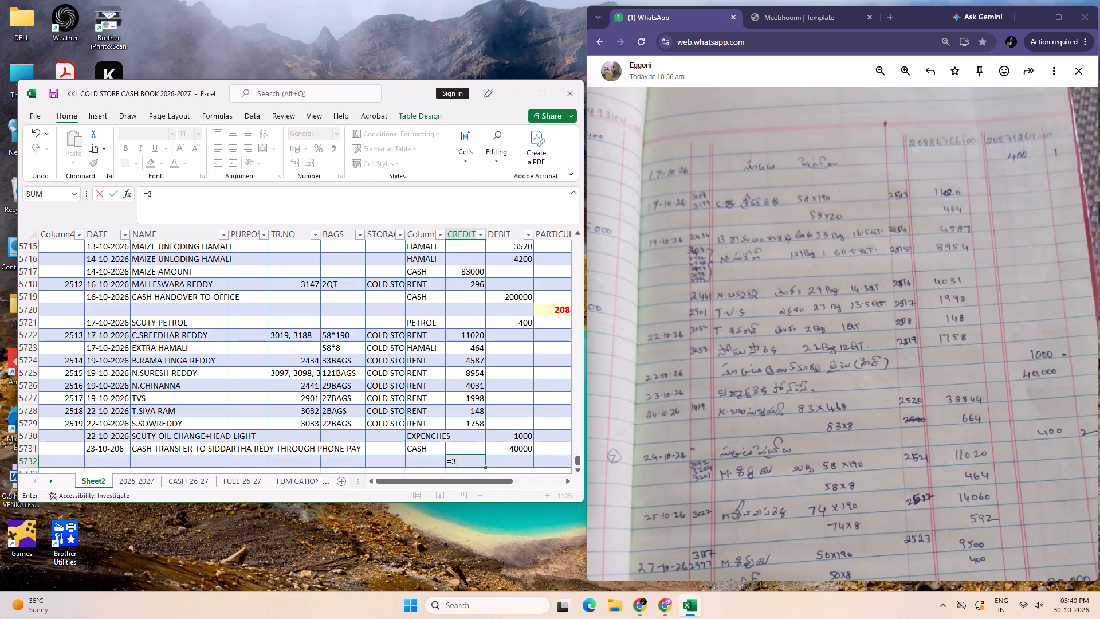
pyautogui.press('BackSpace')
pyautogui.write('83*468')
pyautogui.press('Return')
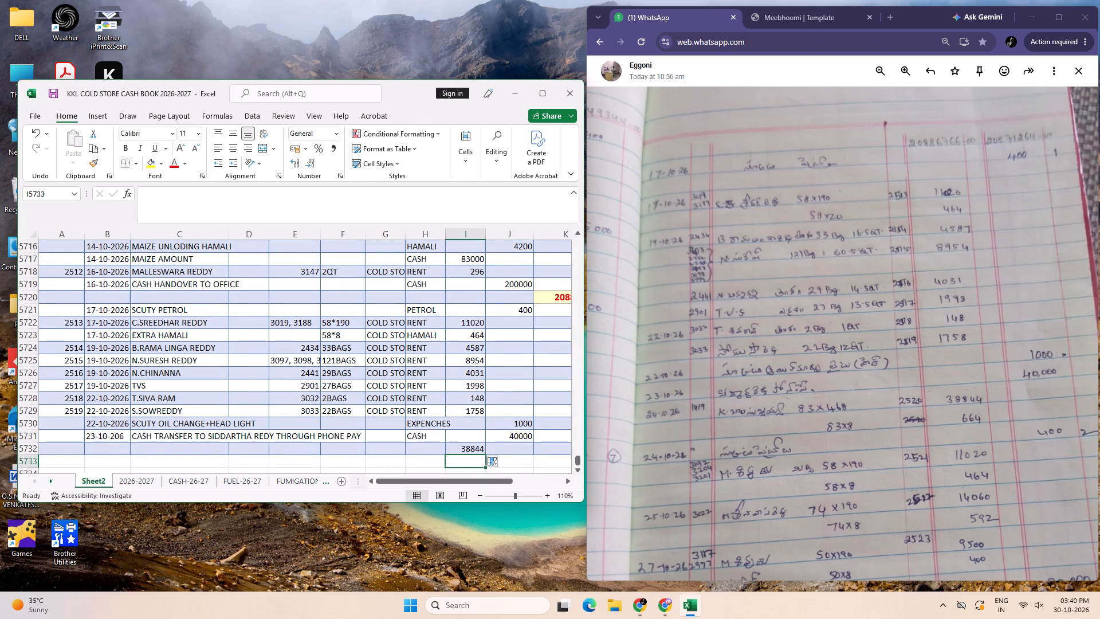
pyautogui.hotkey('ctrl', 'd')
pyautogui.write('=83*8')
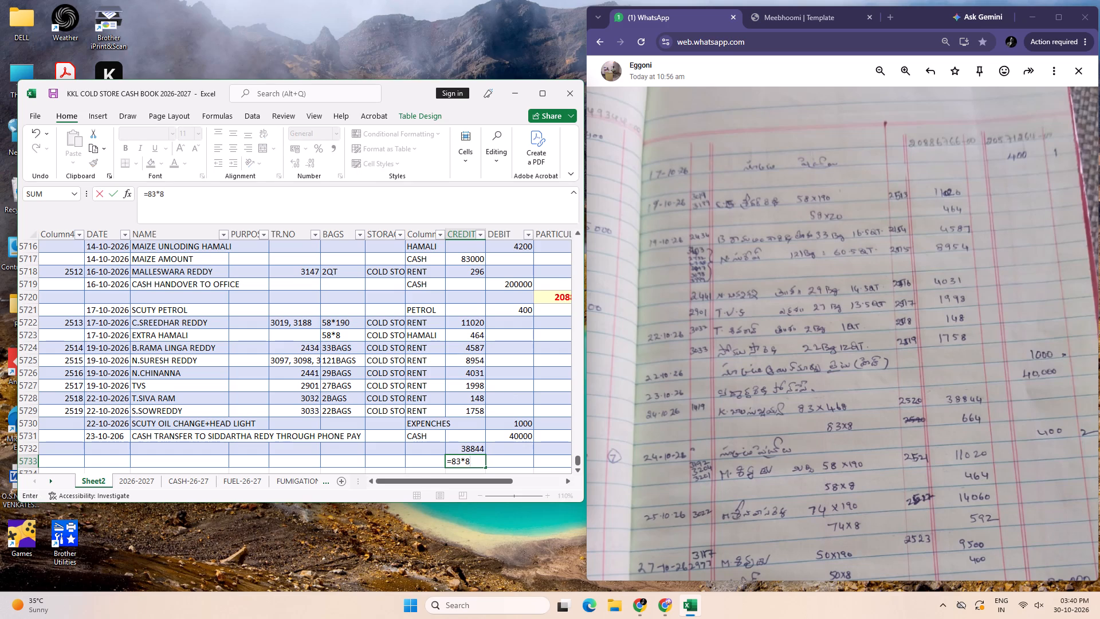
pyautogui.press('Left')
# Enter the entry types in column H: HAMALI for row 5733 and RENT for row 5732.
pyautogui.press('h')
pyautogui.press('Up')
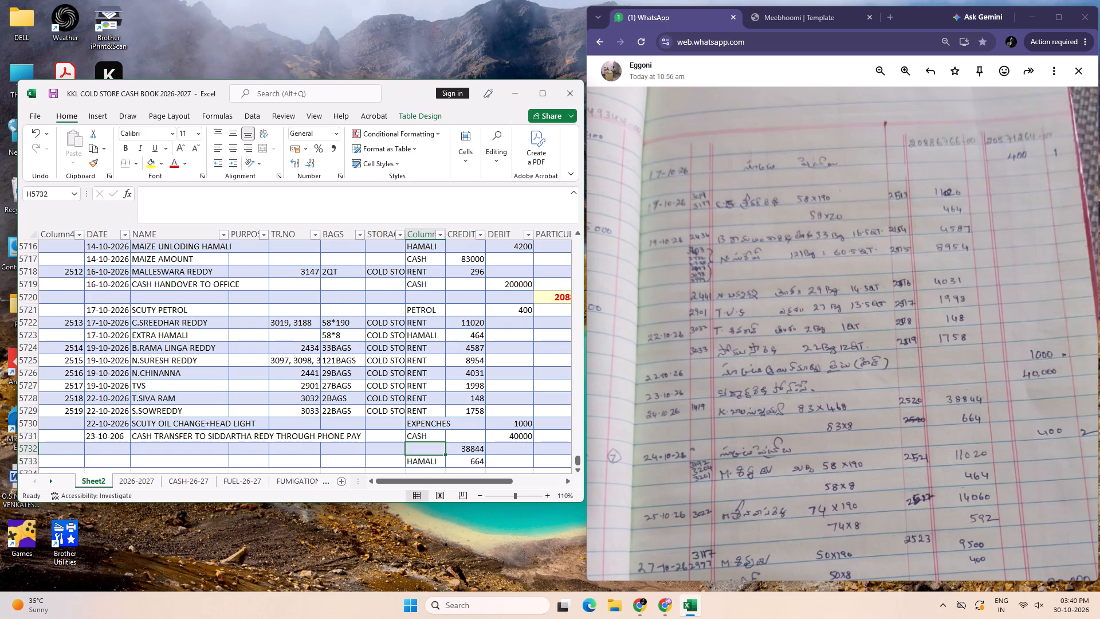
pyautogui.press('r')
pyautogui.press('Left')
# Fill the storage column of rows 5732 and 5733 with the same cold storage entry used in the rent rows above.
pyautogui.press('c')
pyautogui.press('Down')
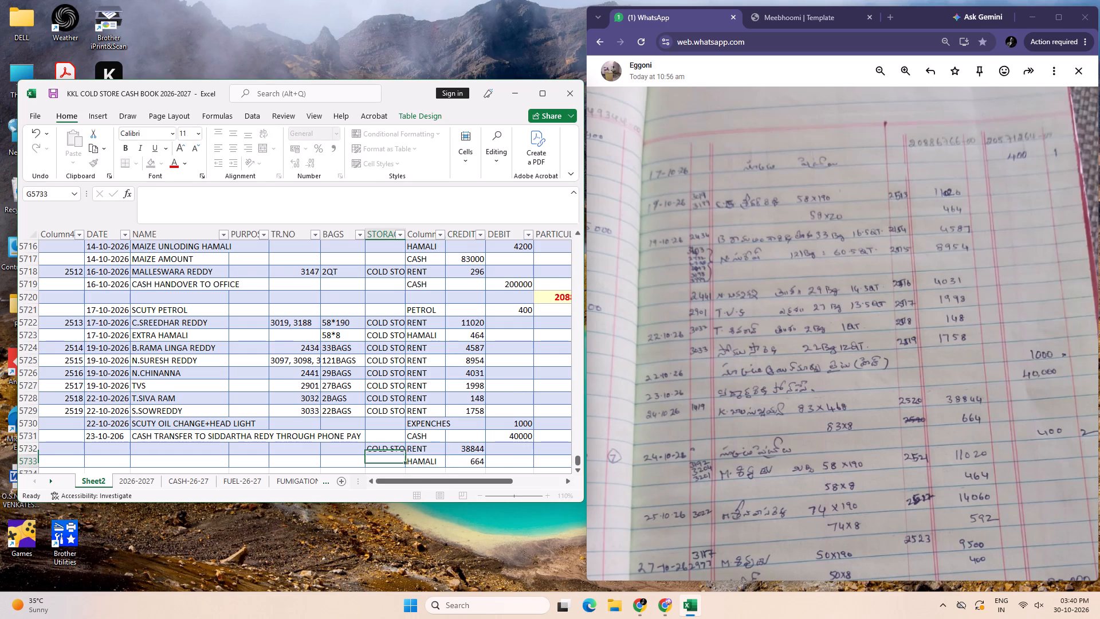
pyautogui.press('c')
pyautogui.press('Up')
# Enter 83*468 in row 5732 and 83*8 in row 5733 of the BAGS column.
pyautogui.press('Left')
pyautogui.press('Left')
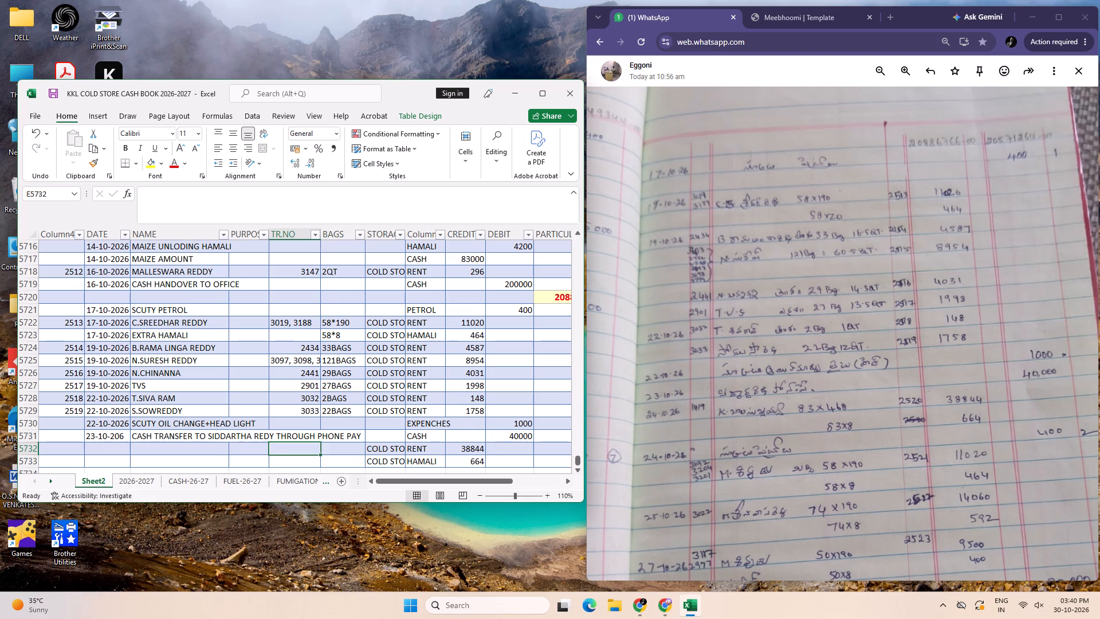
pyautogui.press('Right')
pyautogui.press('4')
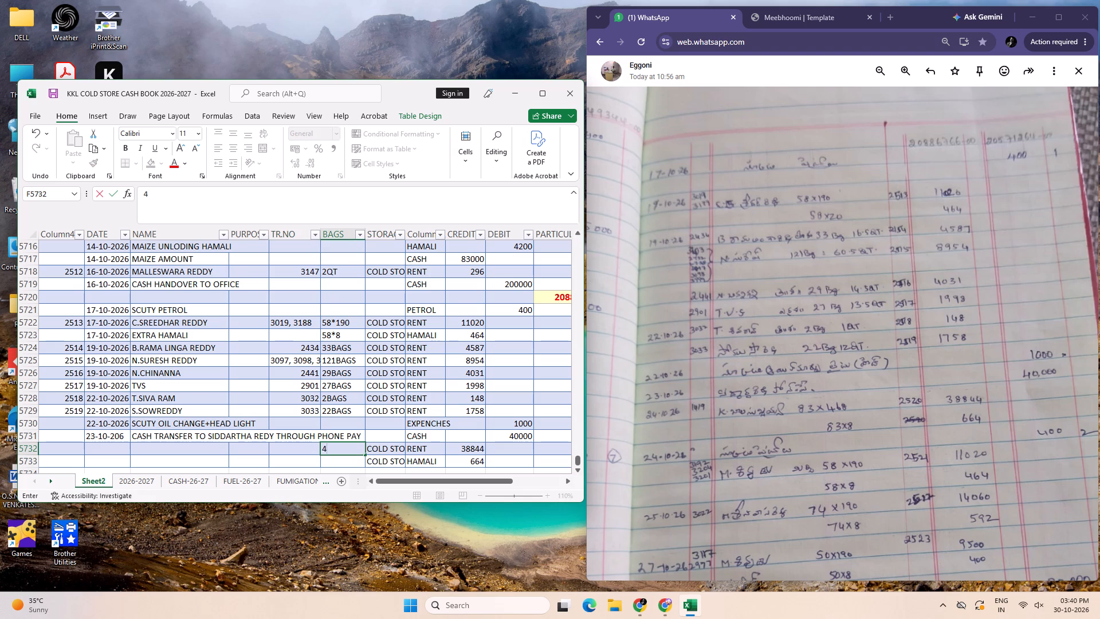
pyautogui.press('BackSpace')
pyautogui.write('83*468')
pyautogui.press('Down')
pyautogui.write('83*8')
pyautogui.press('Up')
# Enter receipt number 2520 in column A of row 5732.
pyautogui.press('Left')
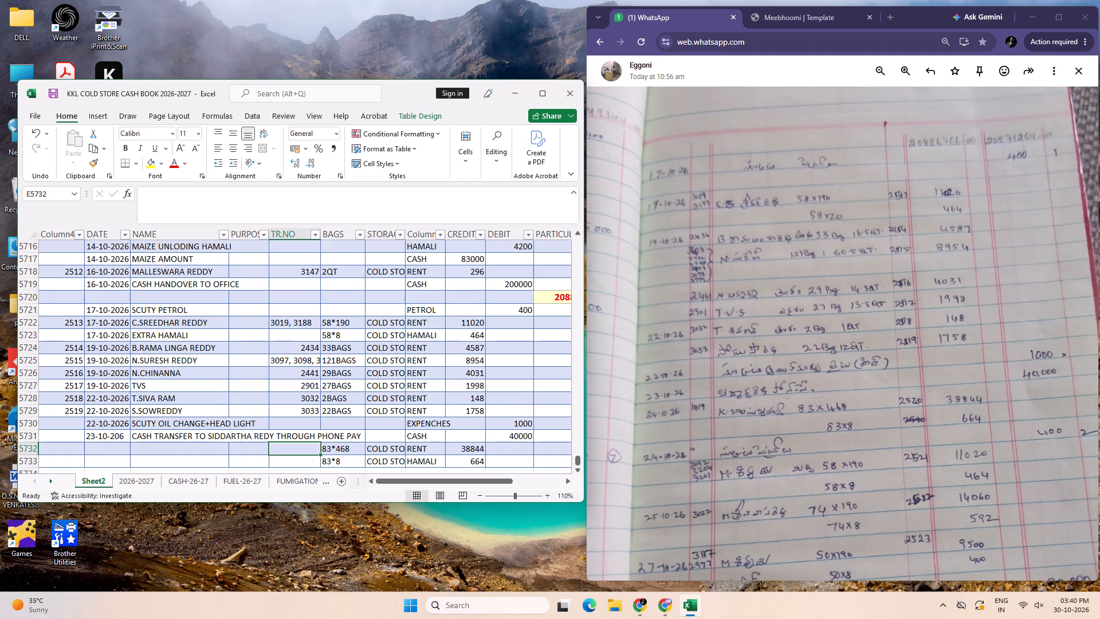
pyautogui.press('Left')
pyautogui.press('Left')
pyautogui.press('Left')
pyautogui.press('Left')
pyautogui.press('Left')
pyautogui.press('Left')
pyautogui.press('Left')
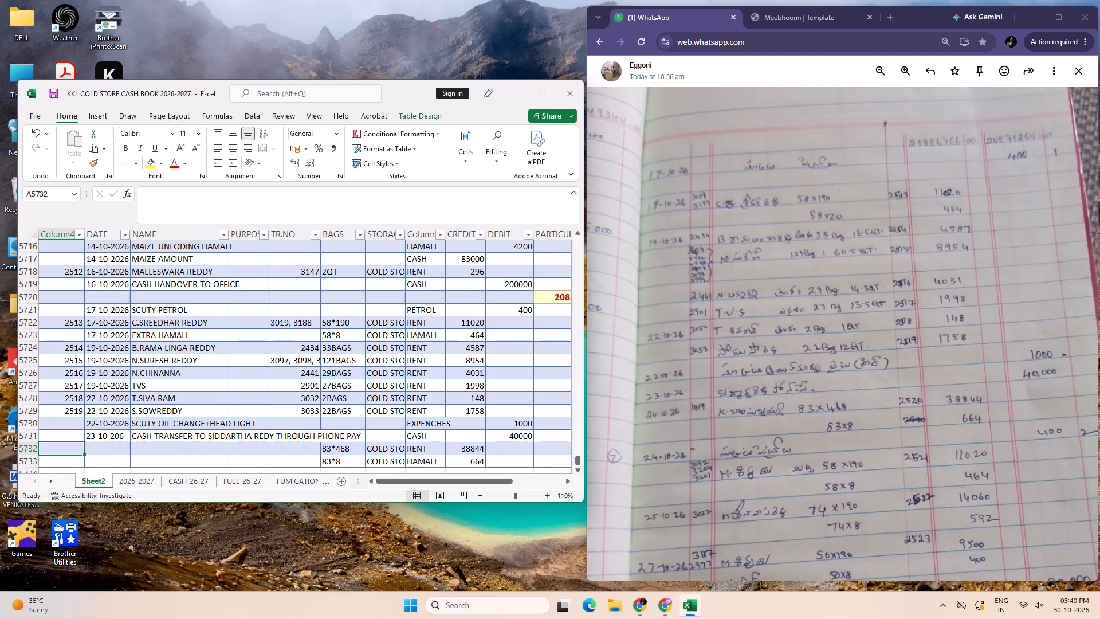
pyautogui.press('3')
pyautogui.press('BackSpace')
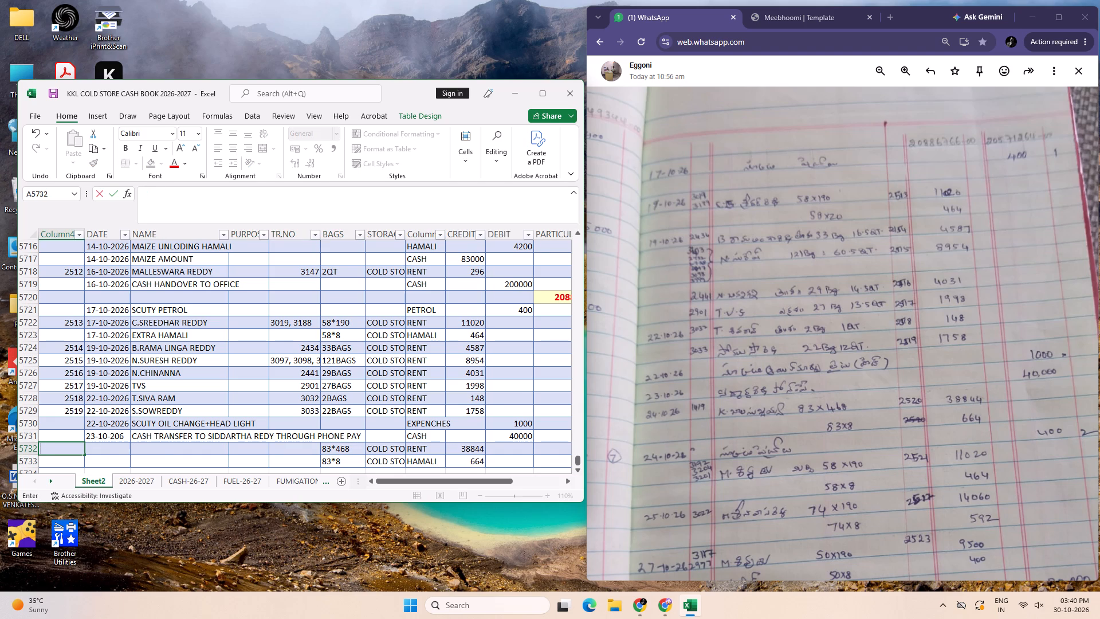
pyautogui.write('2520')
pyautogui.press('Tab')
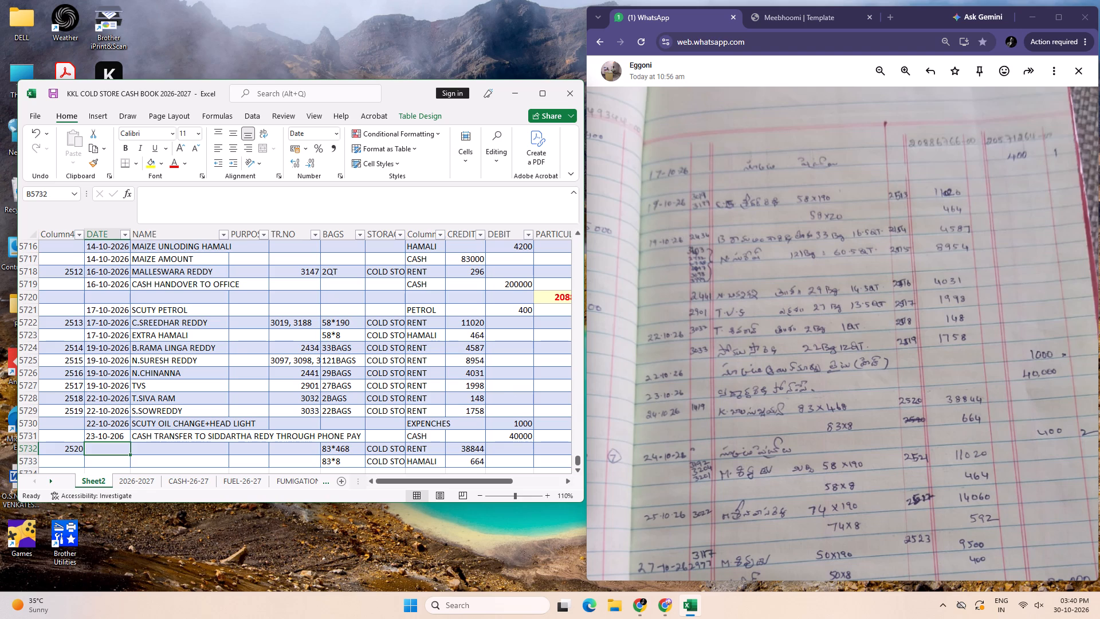
# Enter the date 24-10-26 in row 5732.
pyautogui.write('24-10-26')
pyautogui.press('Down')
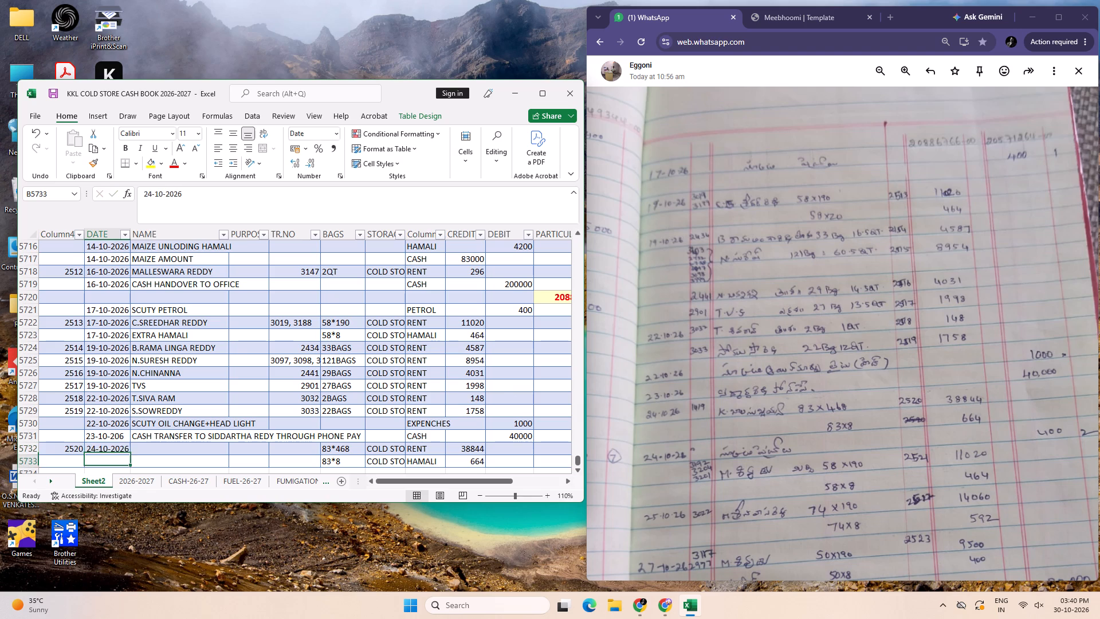
# Fill the date from row 5732 down into row 5733.
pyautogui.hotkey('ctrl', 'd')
# Enter the customer's name from the ledger's 24-10-26 rent entry in the NAME cell of row 5732.
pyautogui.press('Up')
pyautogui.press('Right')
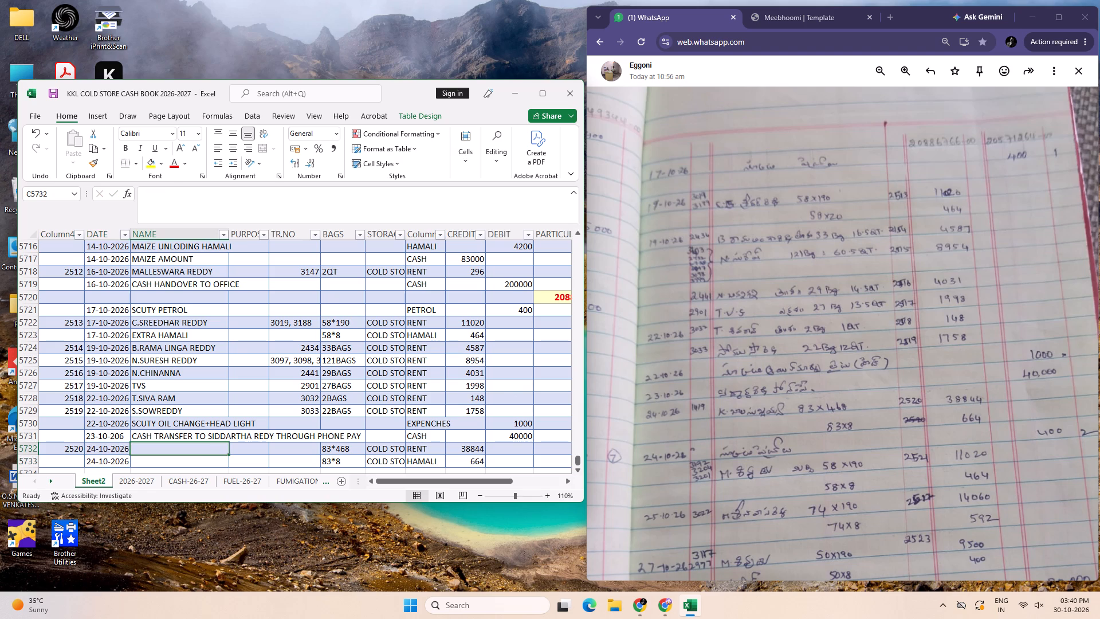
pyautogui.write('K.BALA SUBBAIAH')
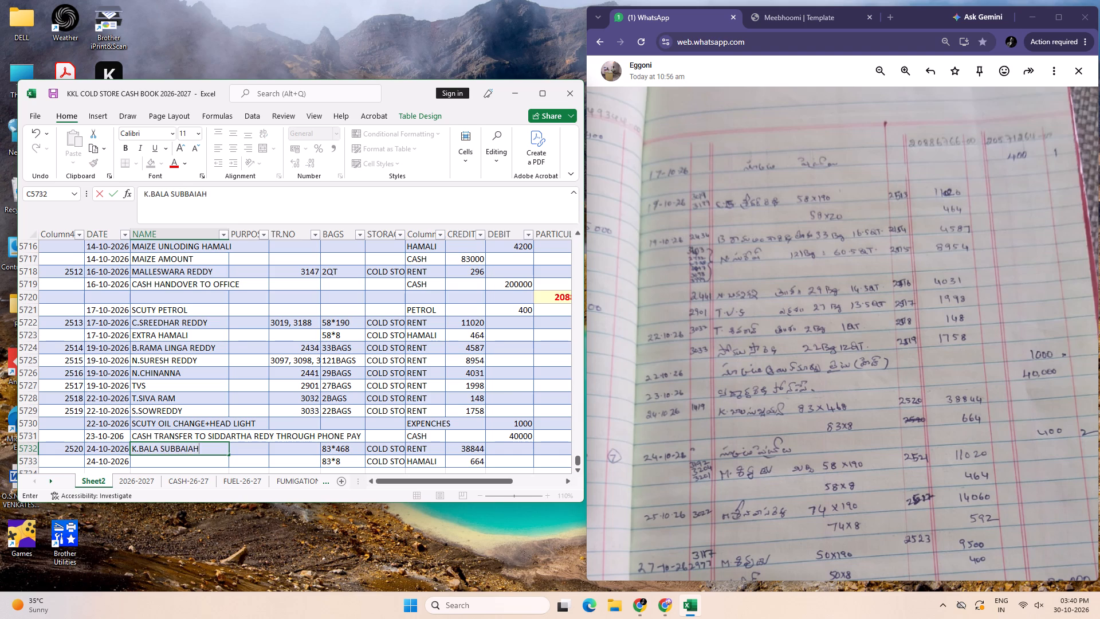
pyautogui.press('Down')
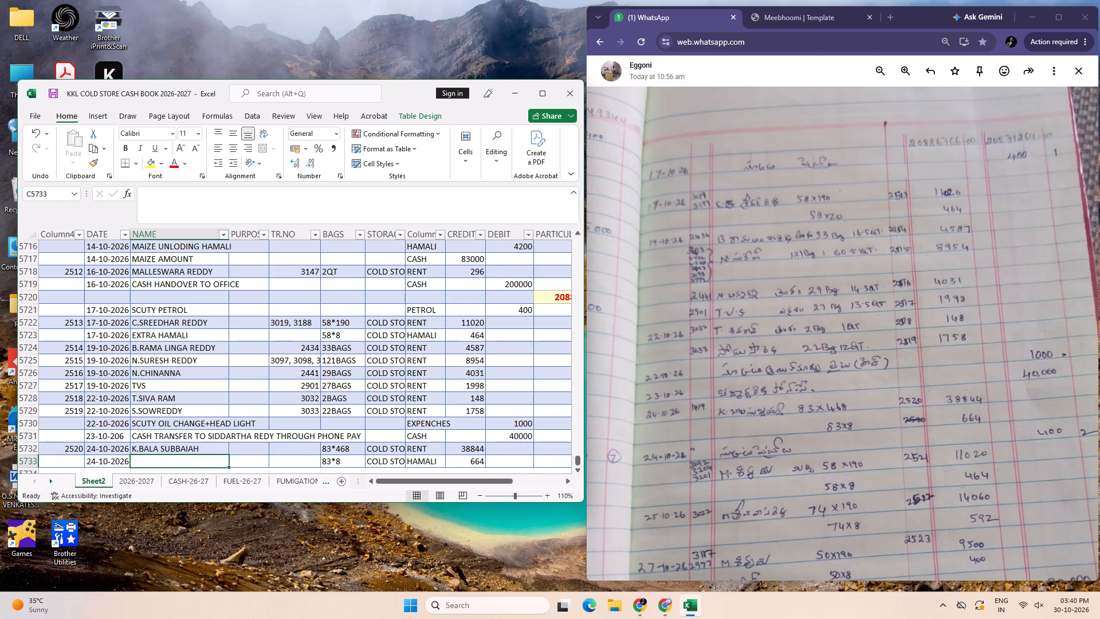
# Enter EXTRA HAMALI as the name in row 5733 and save the workbook.
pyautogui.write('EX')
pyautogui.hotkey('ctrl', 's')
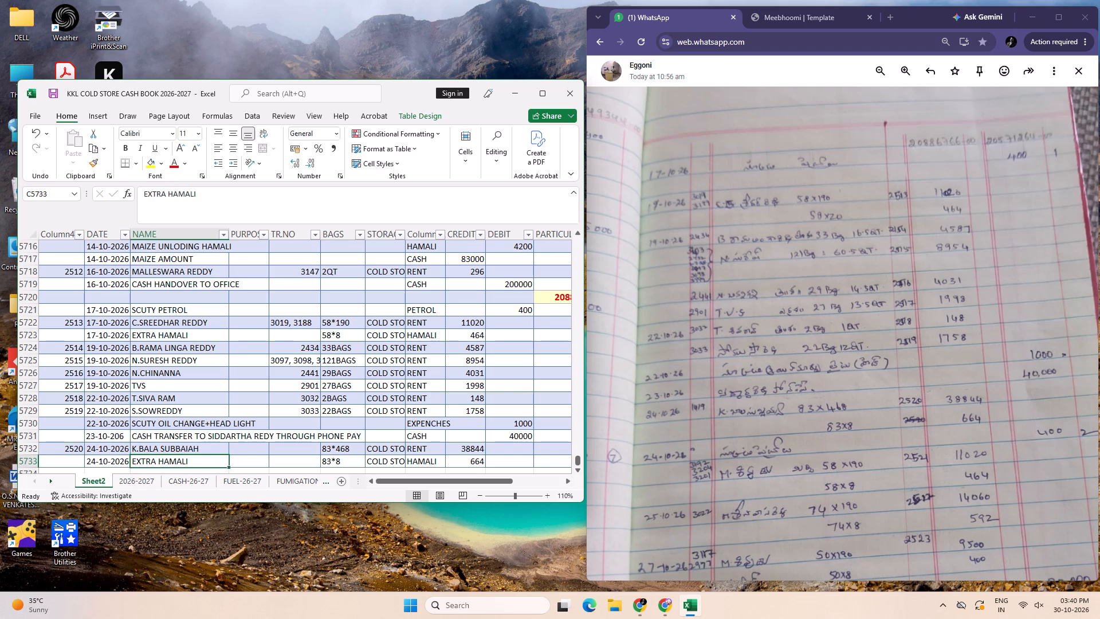
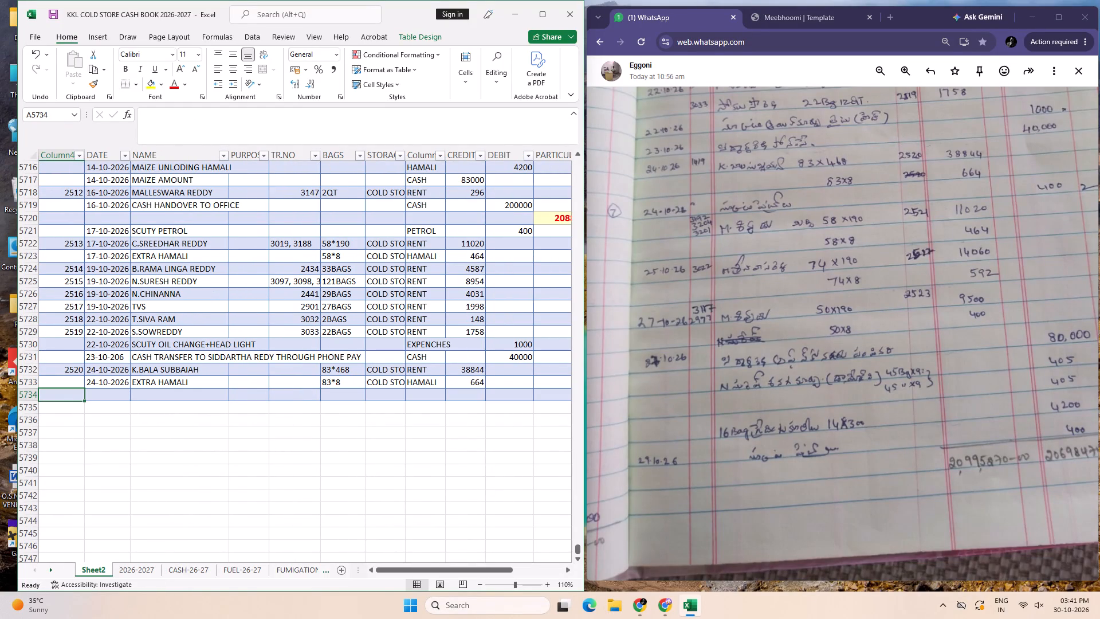
# Start row 5734 by repeating the date 24-10-2026 from the row above and entering SCUTY PETROL as the name.
pyautogui.press('Tab')
pyautogui.hotkey('ctrl', 'd')
pyautogui.press('Tab')
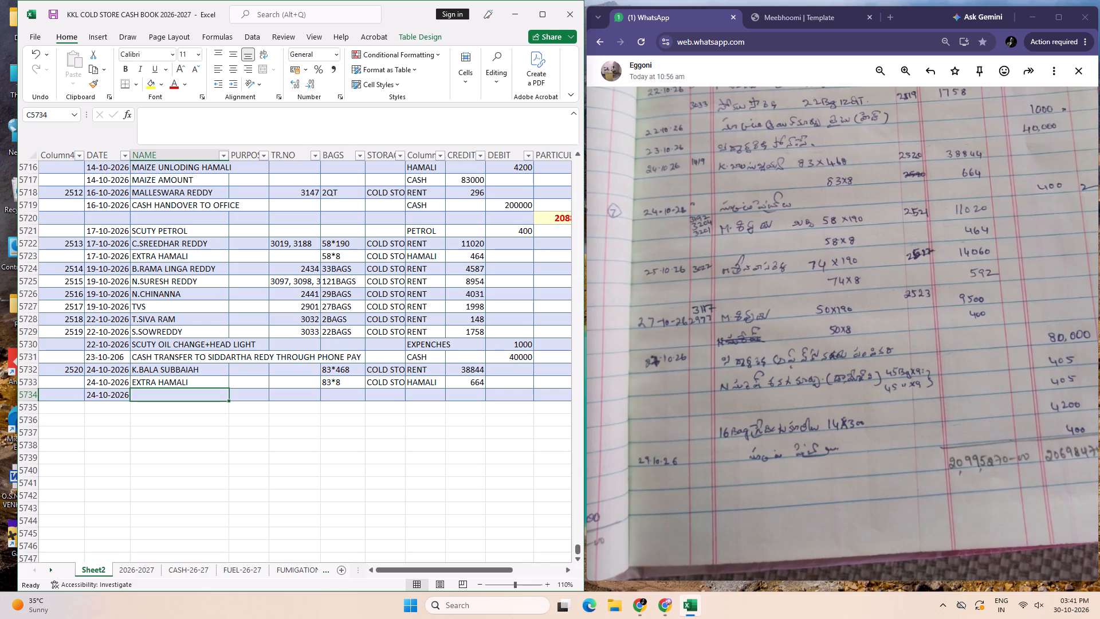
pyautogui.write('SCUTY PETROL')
# Set the entry type in column H of row 5734 to PETROL and enter a debit of 400.
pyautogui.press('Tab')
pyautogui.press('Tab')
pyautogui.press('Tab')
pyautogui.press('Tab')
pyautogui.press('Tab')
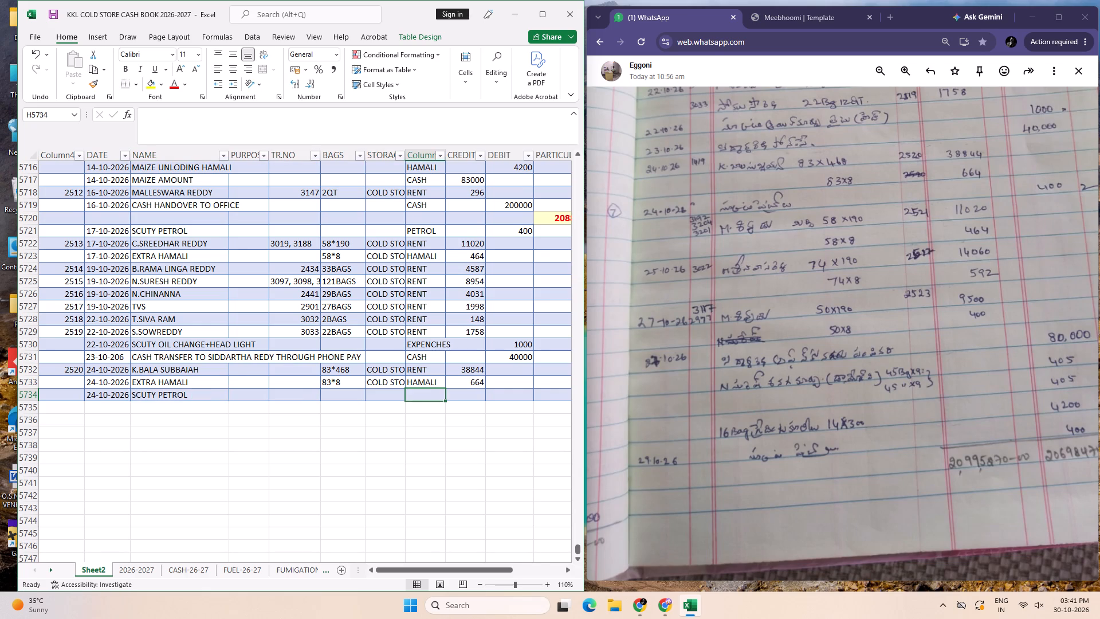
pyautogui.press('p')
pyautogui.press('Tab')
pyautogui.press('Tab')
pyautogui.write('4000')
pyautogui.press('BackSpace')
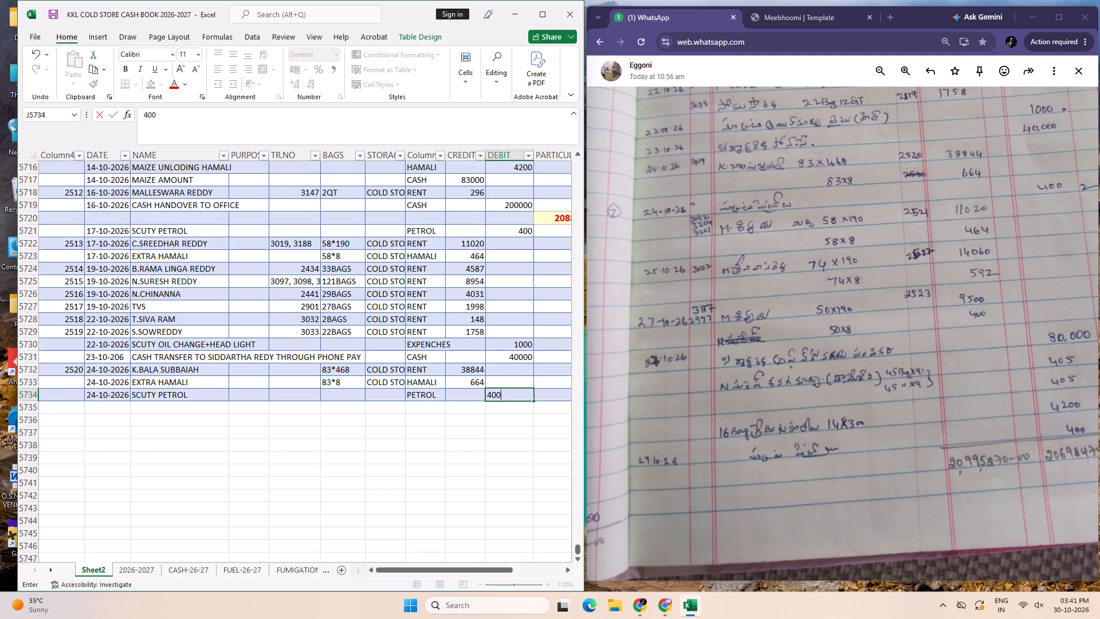
# Enter 400 as the debit amount for the SCUTY PETROL entry in row 5734.
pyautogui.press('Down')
# Enter the number 2521 in row 5735, save the workbook, and fill in the date 24-10-2026 from the row above.
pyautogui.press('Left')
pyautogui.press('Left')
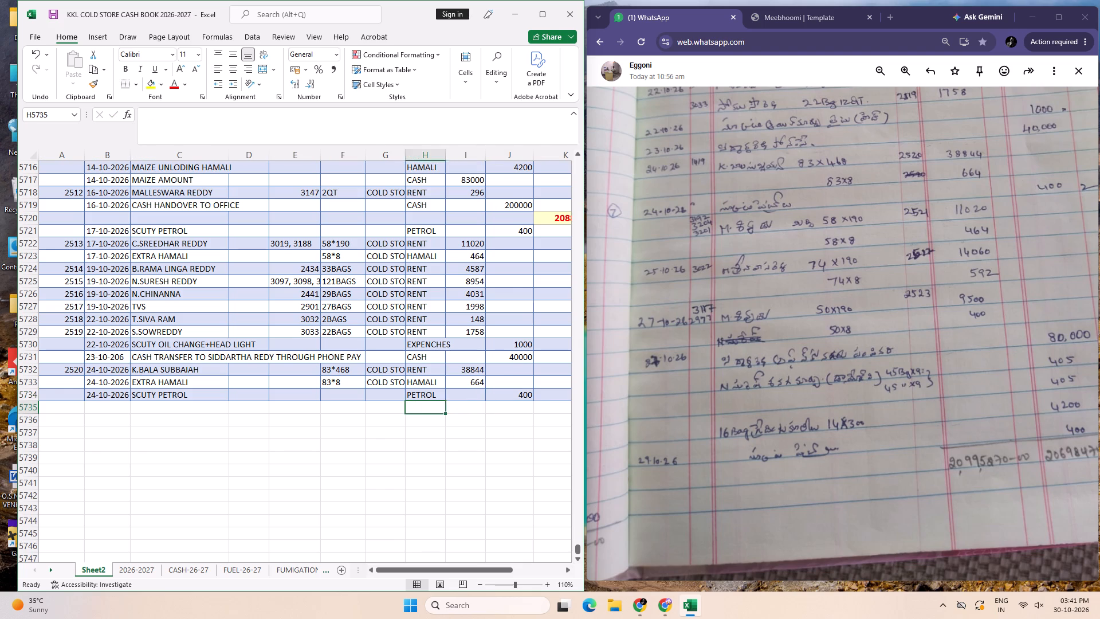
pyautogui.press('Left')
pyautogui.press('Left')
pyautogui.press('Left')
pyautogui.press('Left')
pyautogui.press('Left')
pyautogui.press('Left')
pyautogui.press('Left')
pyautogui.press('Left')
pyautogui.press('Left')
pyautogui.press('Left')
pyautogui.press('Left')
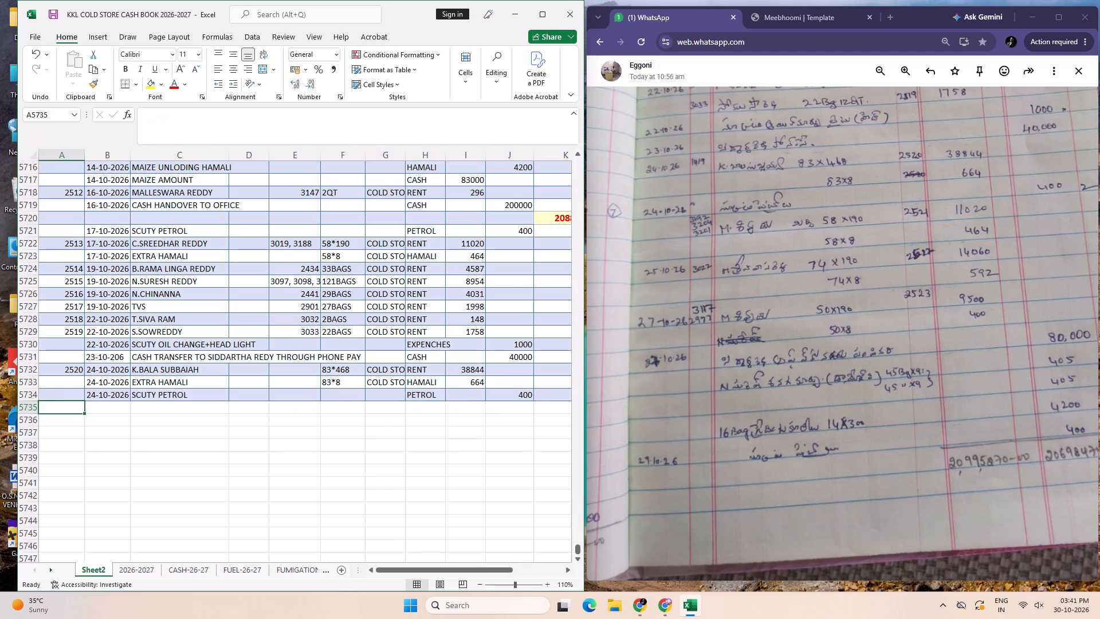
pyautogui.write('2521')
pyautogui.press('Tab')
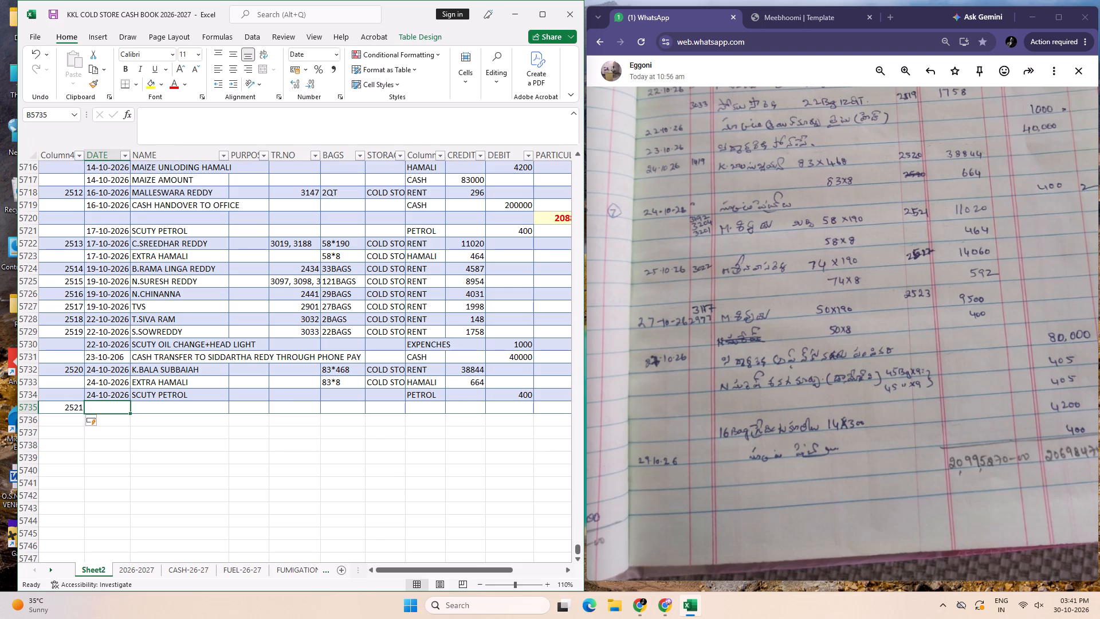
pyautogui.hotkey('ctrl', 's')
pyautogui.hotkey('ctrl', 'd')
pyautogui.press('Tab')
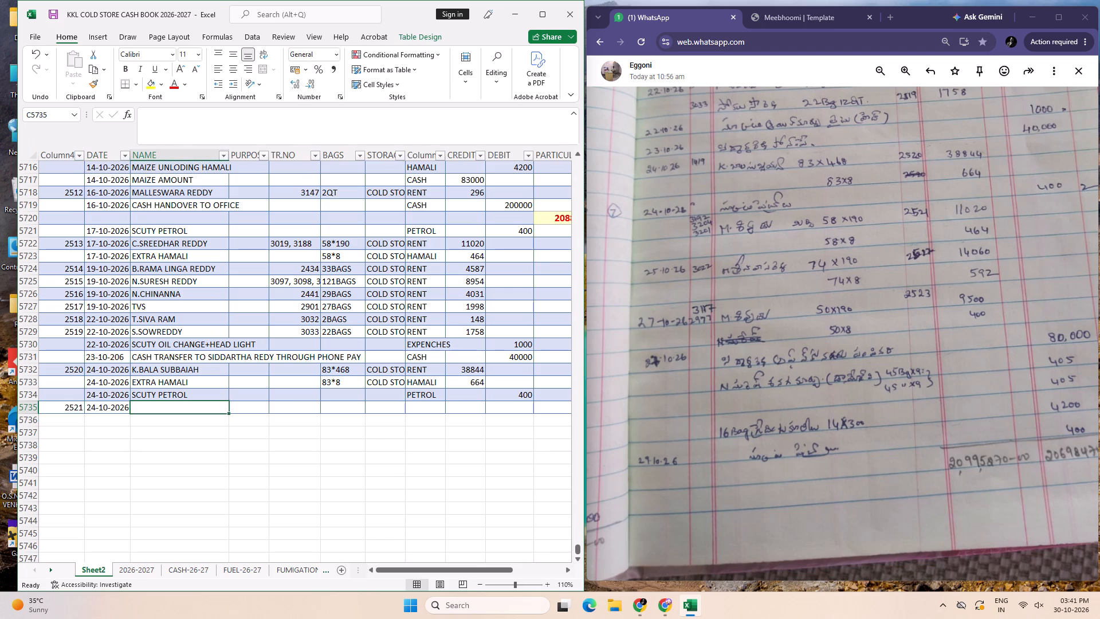
# Enter the party's name from the ledger and the TR numbers 3192, 3204, 3201 in row 5735.
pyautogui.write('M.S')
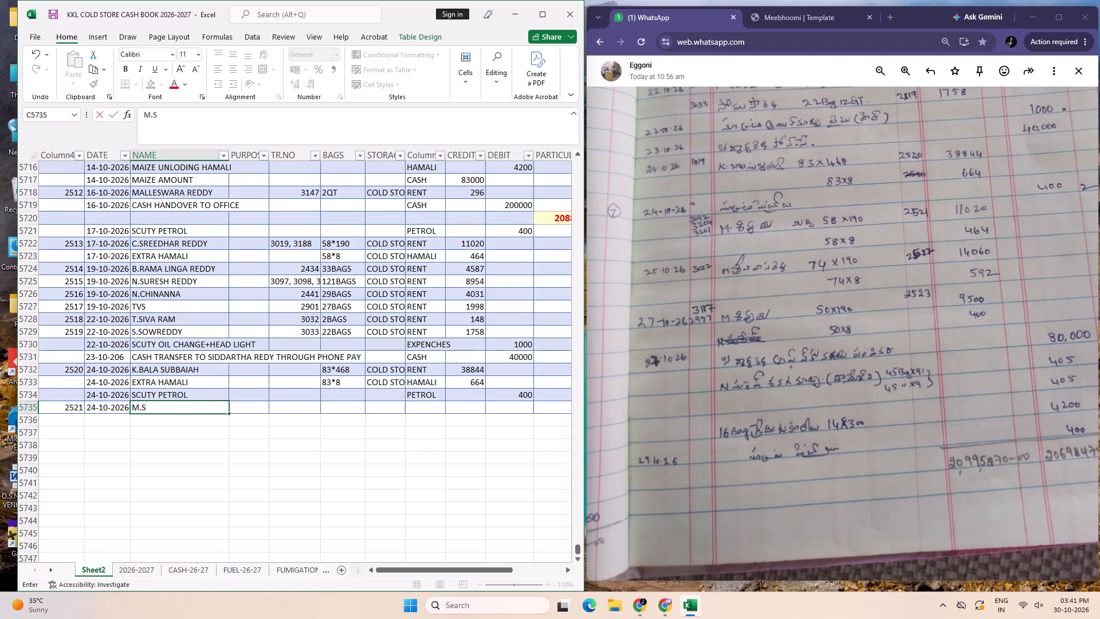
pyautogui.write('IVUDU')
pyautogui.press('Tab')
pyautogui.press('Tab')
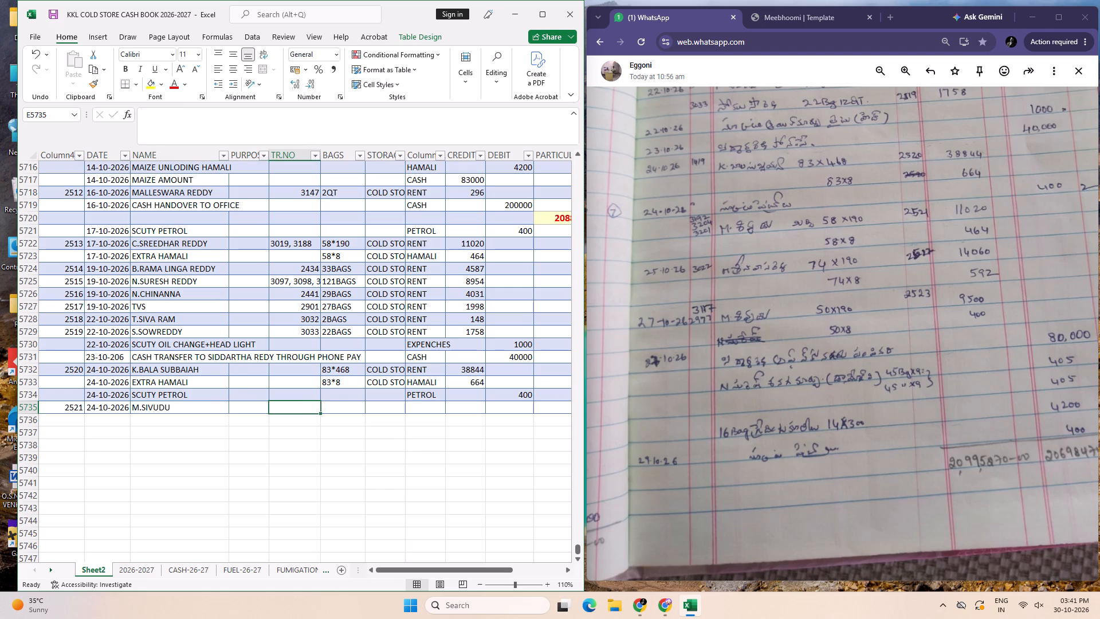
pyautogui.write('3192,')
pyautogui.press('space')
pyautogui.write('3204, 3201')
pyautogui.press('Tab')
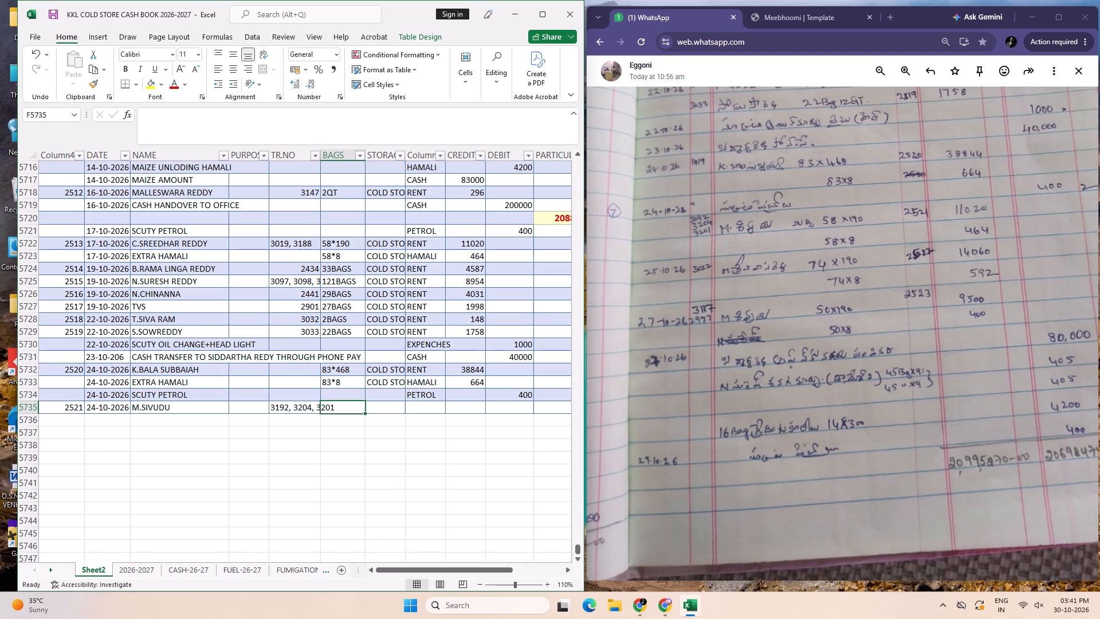
# Enter the bags as 58*190 in row 5735 and 58*8 in row 5736.
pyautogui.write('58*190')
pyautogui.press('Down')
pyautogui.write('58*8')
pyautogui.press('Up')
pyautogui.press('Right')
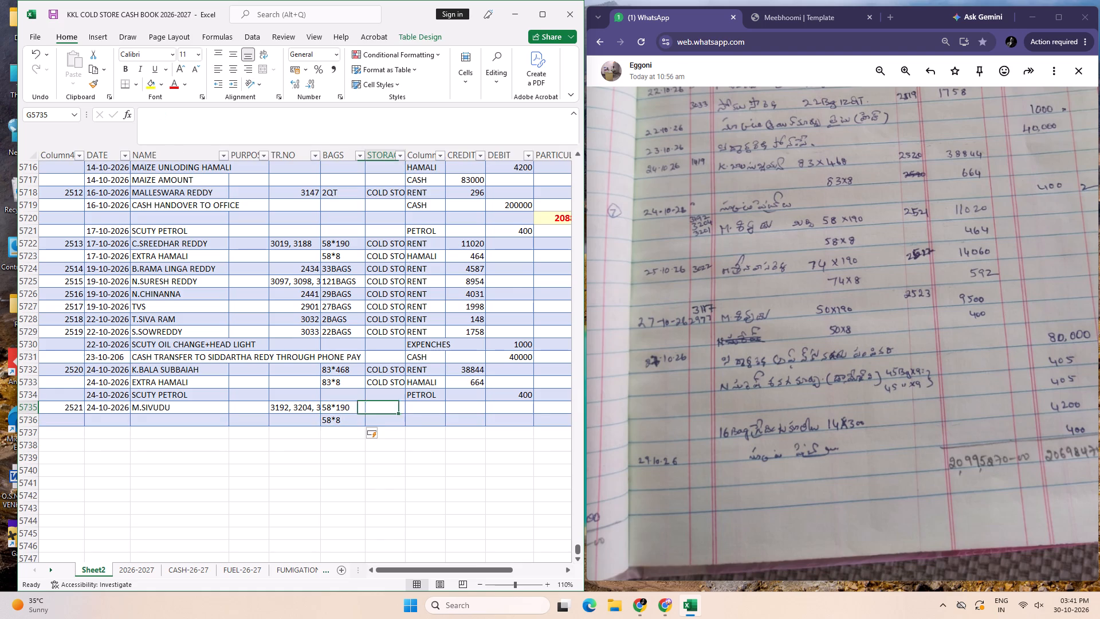
# Enter COLD STORE as storage in rows 5735 and 5736, with entry types RENT and HAMALI respectively.
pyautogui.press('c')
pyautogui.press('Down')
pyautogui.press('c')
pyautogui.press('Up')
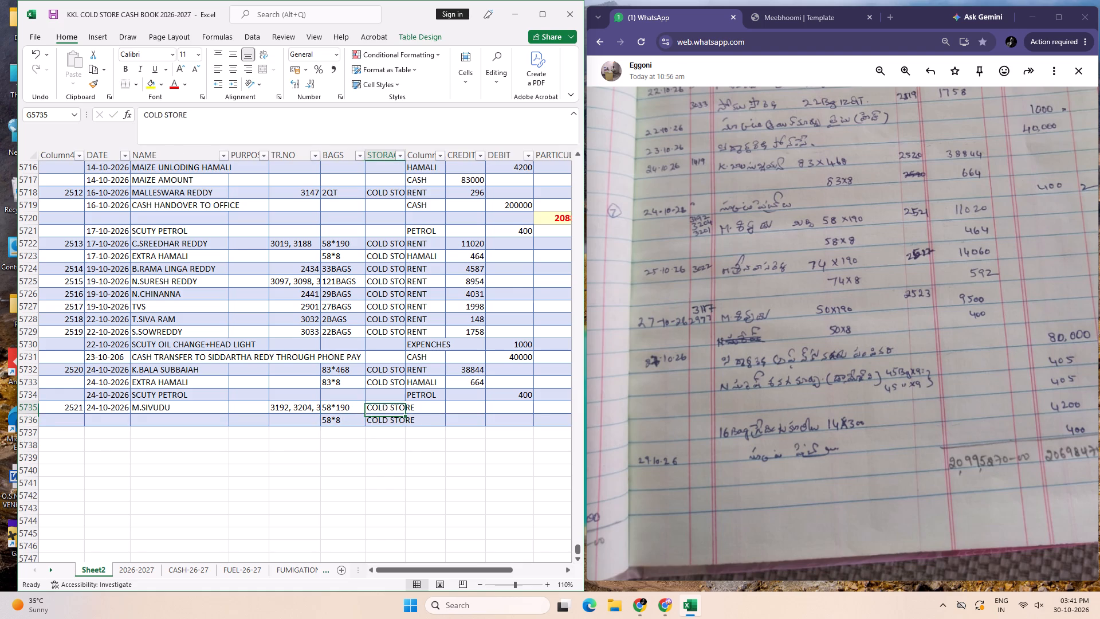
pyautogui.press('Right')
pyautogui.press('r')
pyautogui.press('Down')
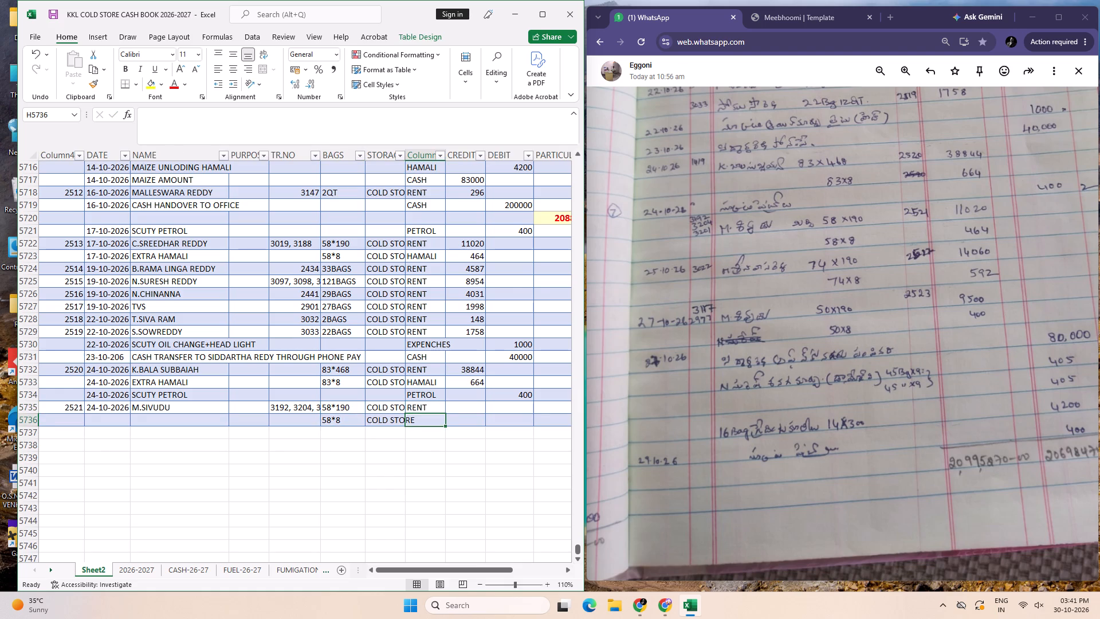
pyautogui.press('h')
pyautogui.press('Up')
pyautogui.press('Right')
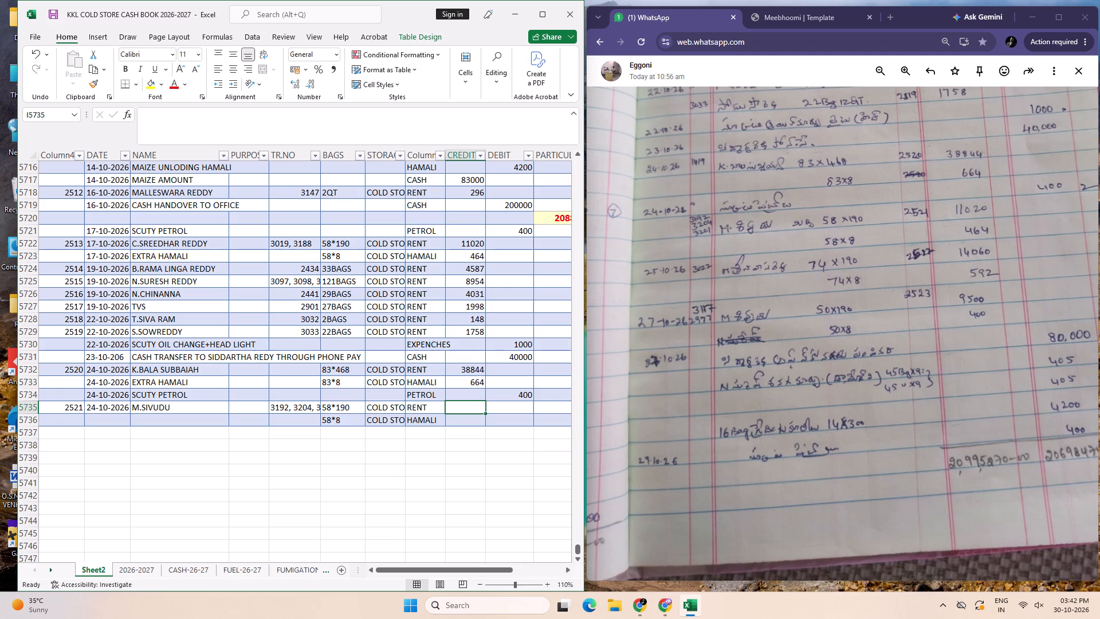
# Enter the credit formulas =58*190 in row 5735 and =58*8 in row 5736.
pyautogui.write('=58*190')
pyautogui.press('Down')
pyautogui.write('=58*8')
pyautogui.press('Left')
# Fill the date 24-10-2026 down to row 5736, name the entry EXTRA HAMALI, and save the workbook.
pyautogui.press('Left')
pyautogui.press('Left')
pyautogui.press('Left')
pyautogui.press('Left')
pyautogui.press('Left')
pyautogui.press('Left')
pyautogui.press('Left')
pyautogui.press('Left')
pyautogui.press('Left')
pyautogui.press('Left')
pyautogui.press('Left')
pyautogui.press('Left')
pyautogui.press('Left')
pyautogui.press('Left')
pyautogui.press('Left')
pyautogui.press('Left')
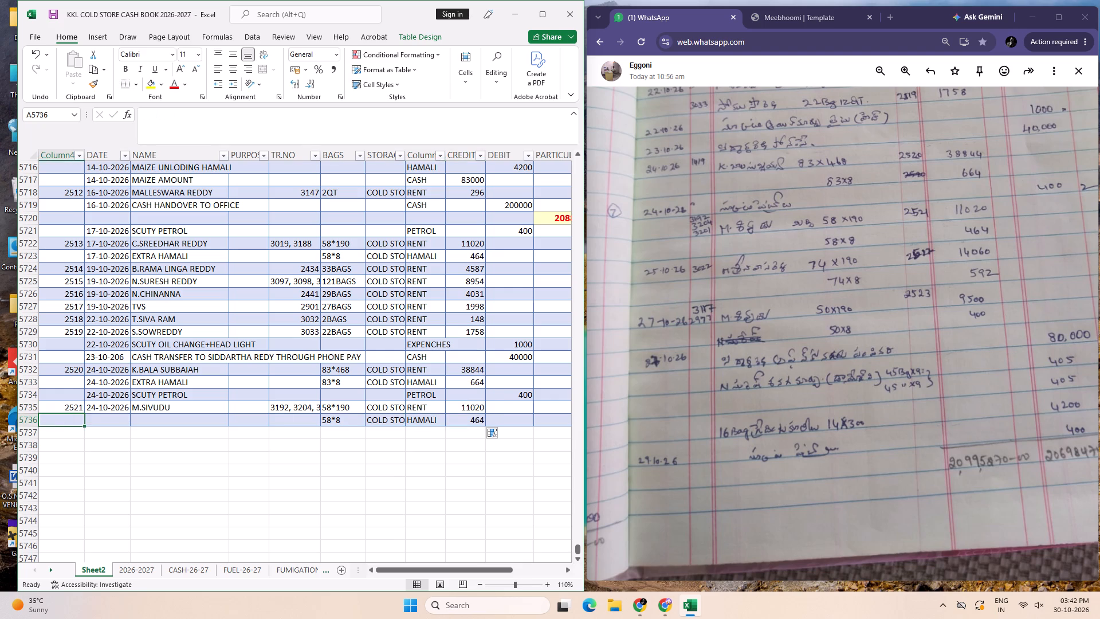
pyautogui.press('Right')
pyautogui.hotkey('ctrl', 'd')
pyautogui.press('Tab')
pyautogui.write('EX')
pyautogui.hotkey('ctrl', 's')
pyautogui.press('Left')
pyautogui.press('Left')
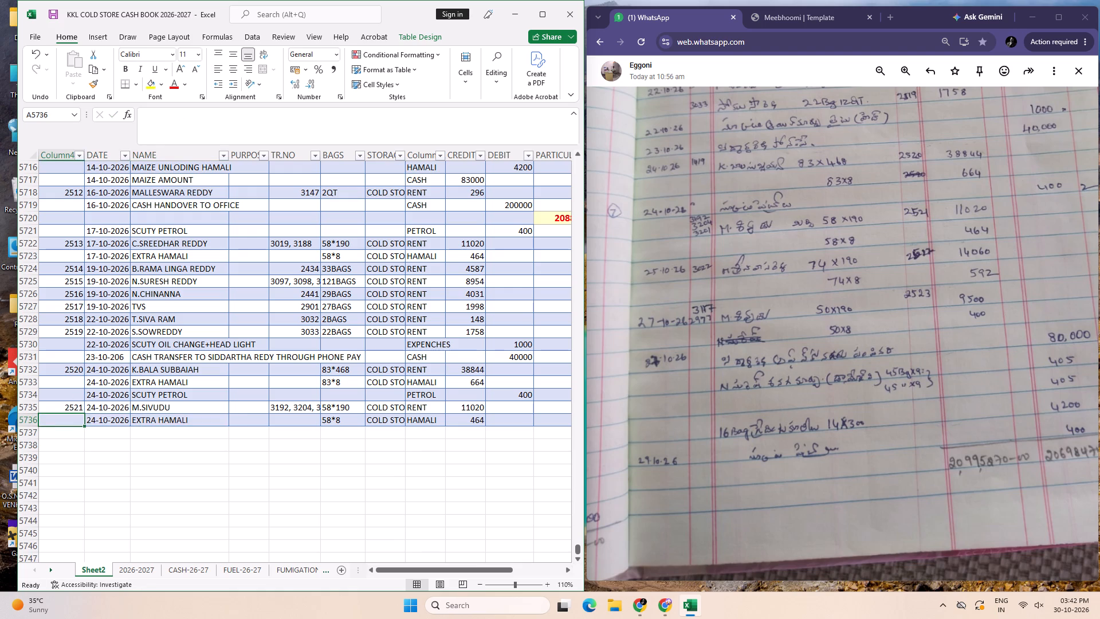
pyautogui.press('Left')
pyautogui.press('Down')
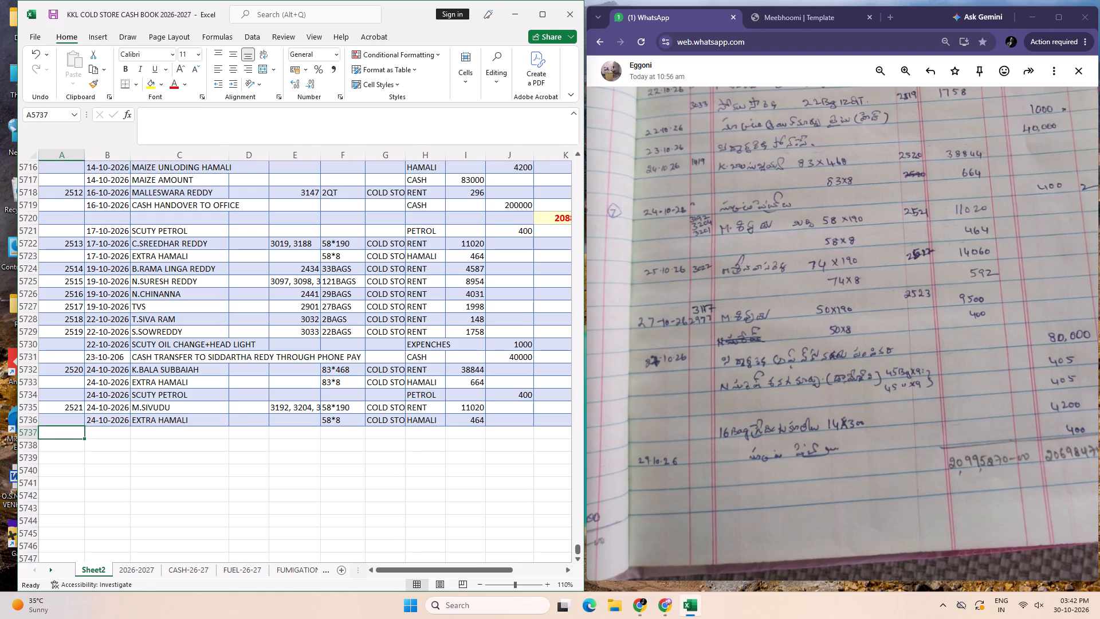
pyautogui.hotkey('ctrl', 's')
# Enter the number 2522 and the date 25-10-2026 in row 5737.
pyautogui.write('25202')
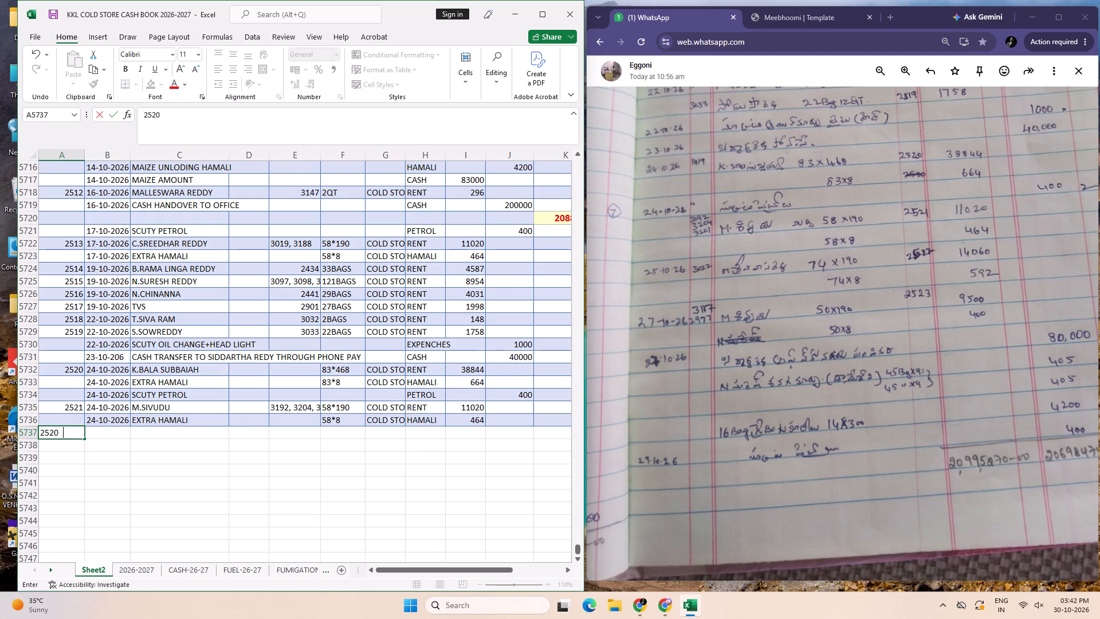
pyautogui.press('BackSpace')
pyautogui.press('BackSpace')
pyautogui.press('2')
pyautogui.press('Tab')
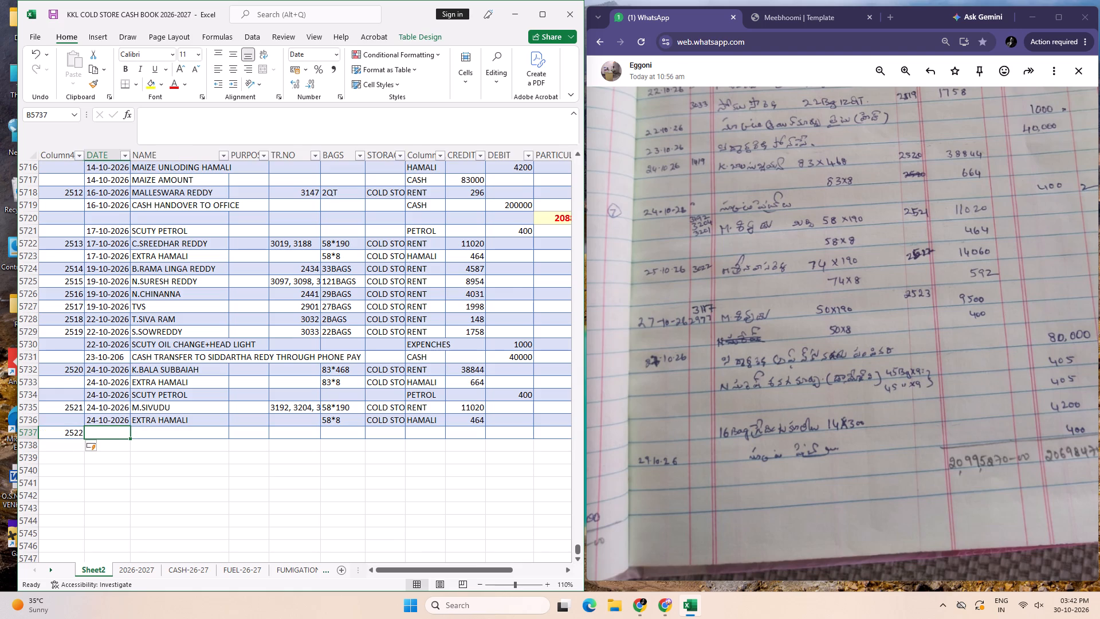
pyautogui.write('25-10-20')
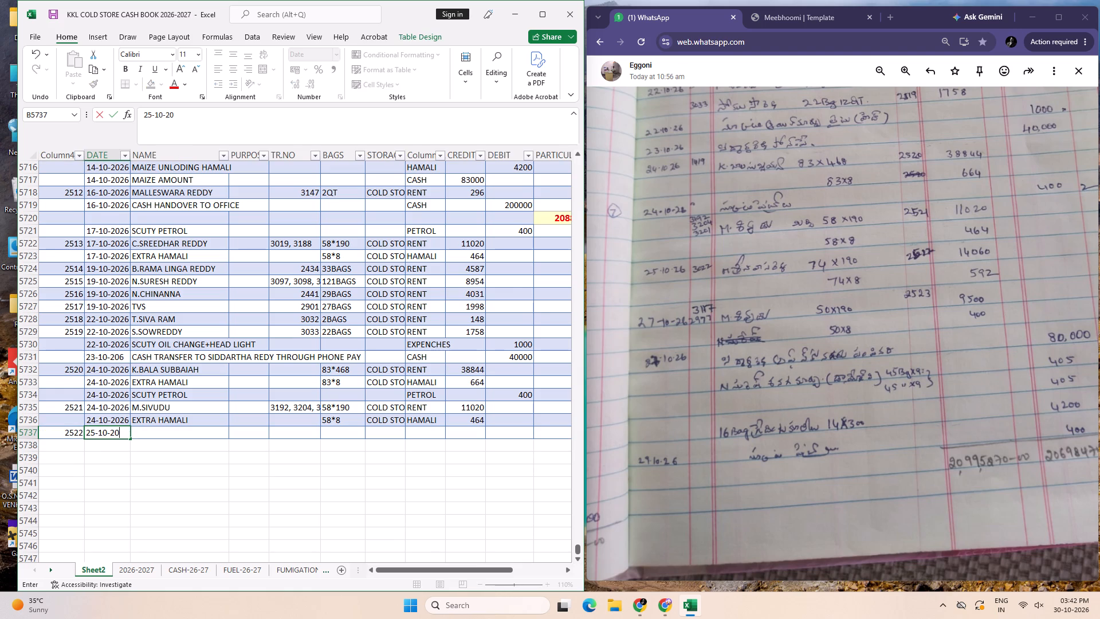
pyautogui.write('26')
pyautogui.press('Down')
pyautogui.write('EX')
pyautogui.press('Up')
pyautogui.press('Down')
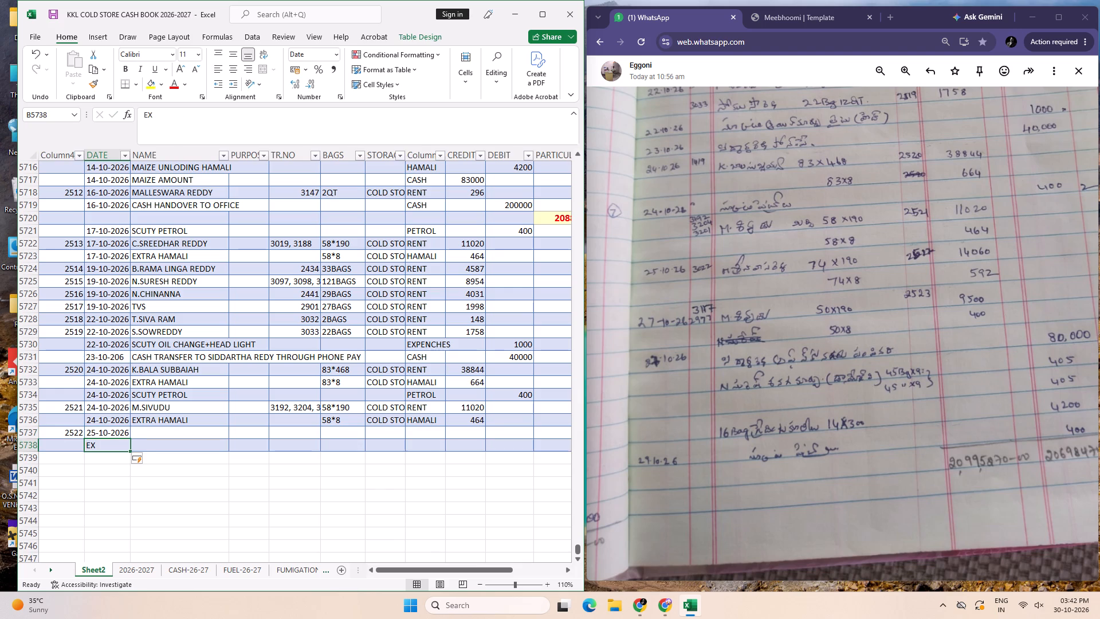
# Fill the date 25-10-2026 down to row 5738 and enter EXTRA HAMALI as that row's name.
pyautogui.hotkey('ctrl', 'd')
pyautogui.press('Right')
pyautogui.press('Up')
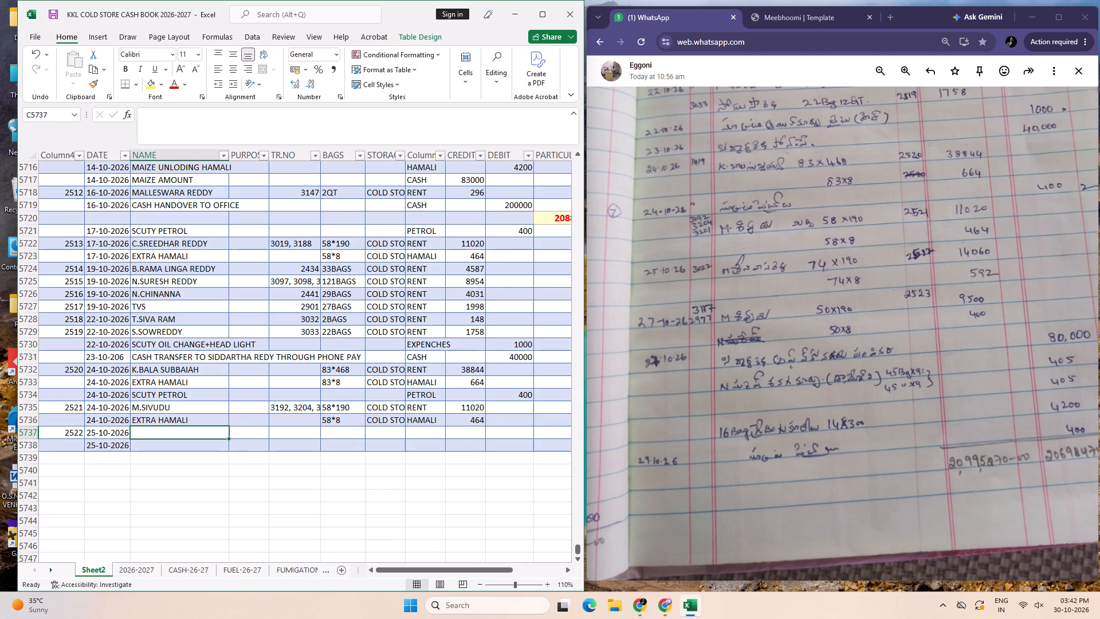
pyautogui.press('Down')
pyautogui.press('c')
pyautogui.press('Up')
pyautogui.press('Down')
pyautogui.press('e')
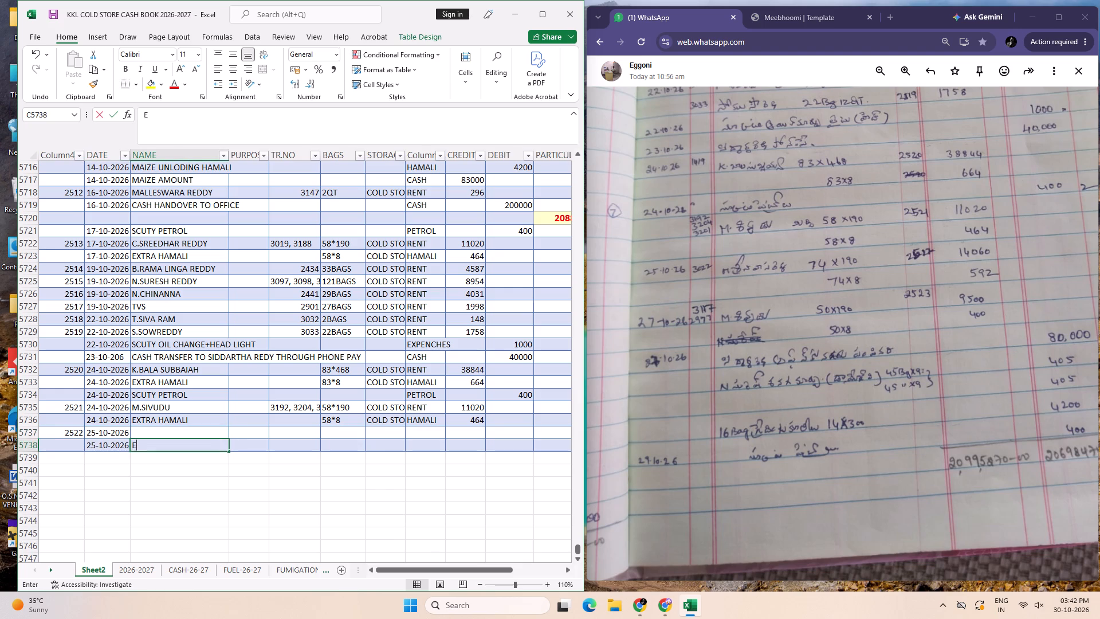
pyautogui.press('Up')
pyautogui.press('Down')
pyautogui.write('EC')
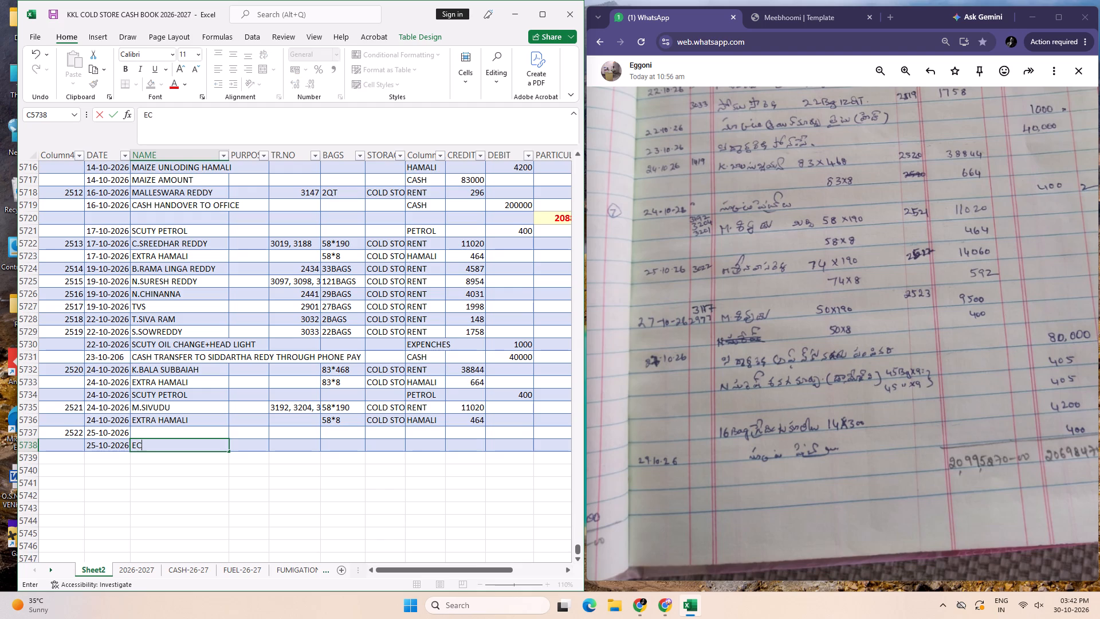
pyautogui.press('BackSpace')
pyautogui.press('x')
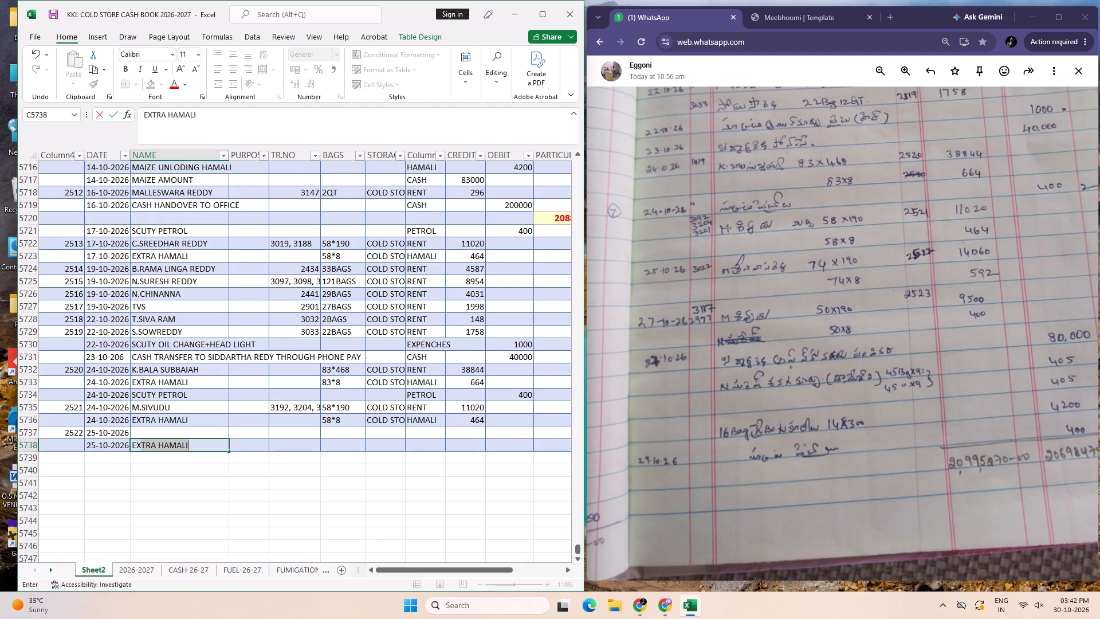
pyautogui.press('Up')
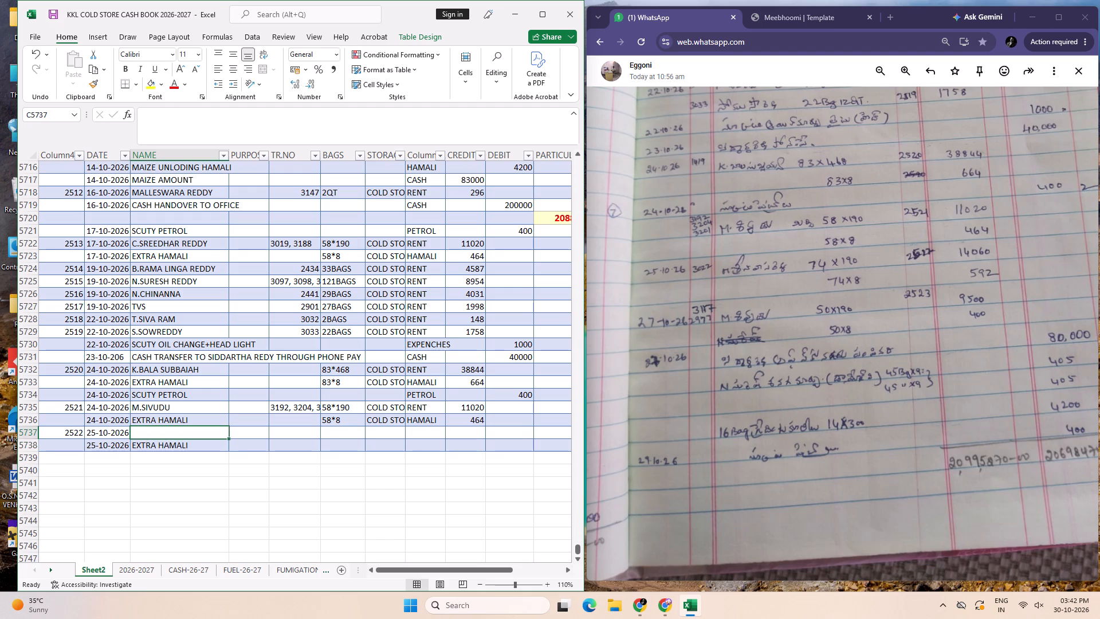
# Enter the party's name from the ledger and the TR number 3022 in row 5737.
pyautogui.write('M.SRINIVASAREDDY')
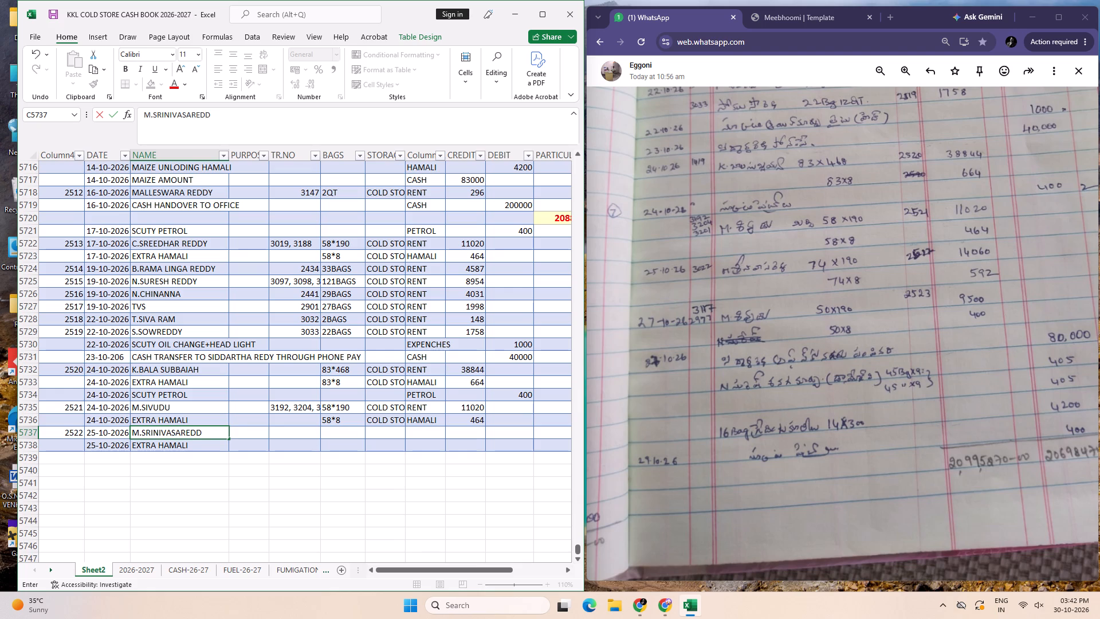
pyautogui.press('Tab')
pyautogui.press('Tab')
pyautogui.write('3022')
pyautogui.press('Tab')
# Enter the bags as 74*190 in row 5737 and 74*8 in row 5738.
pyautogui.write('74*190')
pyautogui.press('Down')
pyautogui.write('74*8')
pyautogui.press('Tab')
# Enter COLD STORE as storage in rows 5737 and 5738, with entry types RENT and HAMALI respectively.
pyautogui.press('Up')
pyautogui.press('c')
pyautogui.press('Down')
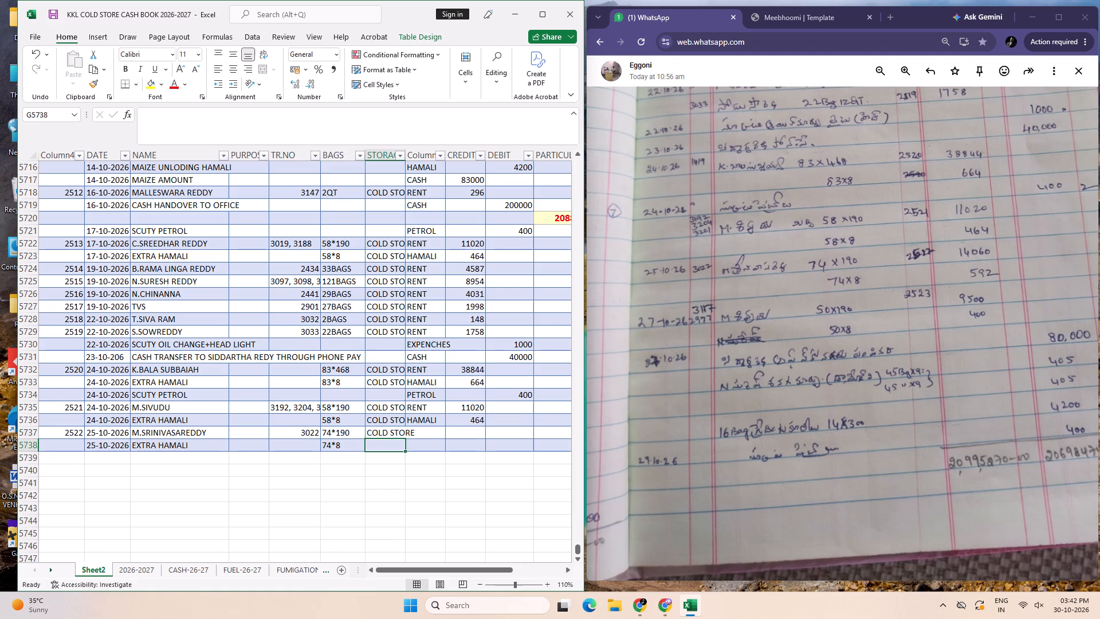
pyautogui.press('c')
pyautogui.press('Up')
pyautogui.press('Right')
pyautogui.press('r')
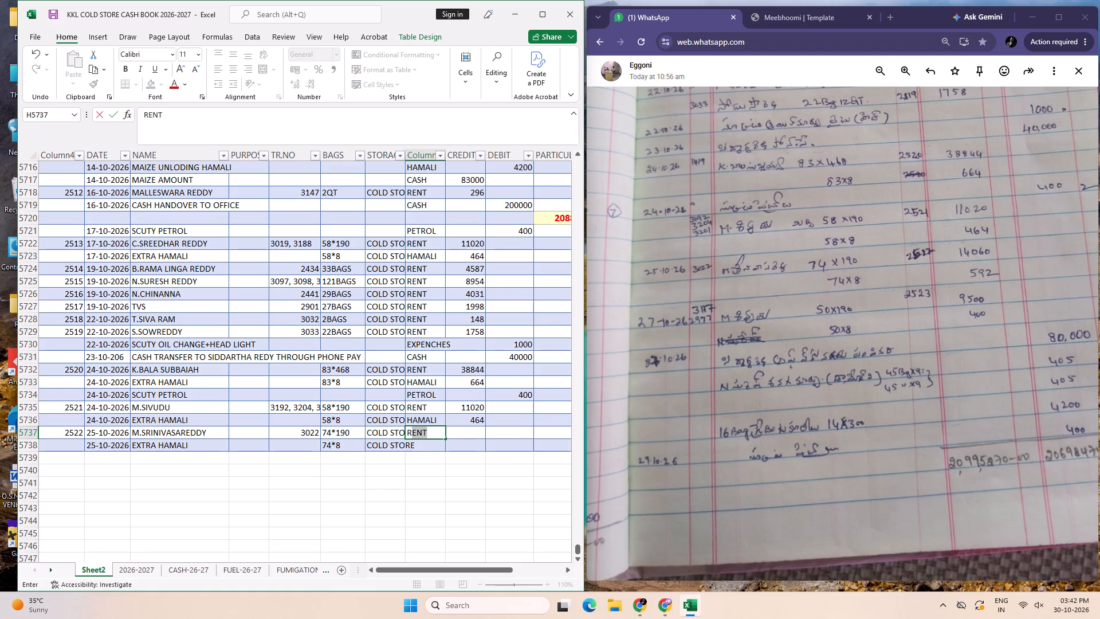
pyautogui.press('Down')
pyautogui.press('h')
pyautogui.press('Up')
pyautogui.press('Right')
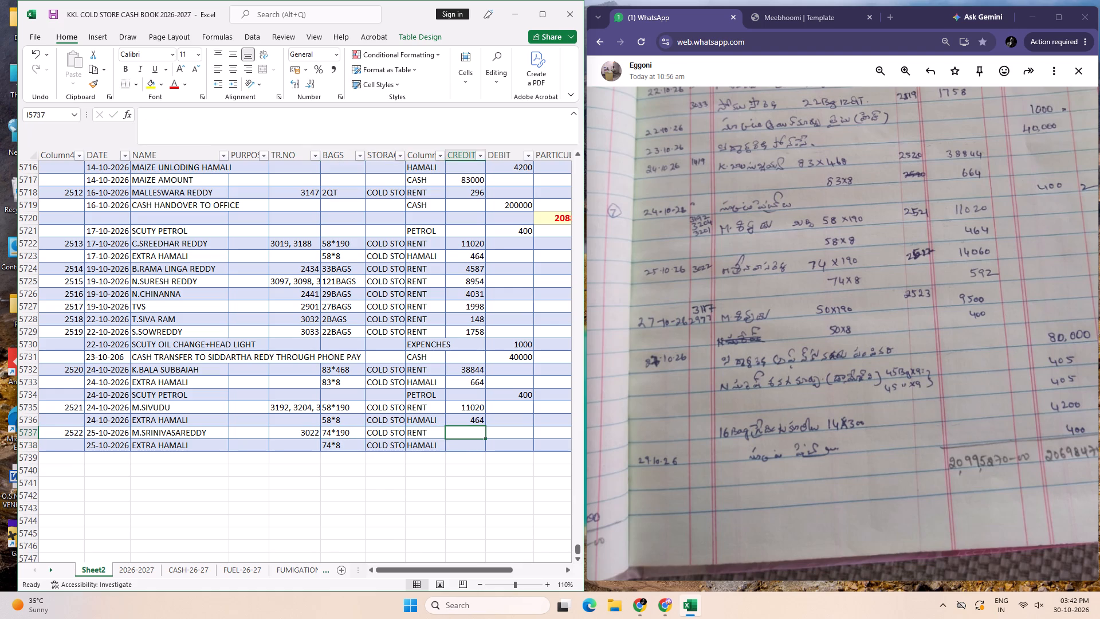
# Enter the credit formulas =74*190 in row 5737 and =78*8 in row 5738.
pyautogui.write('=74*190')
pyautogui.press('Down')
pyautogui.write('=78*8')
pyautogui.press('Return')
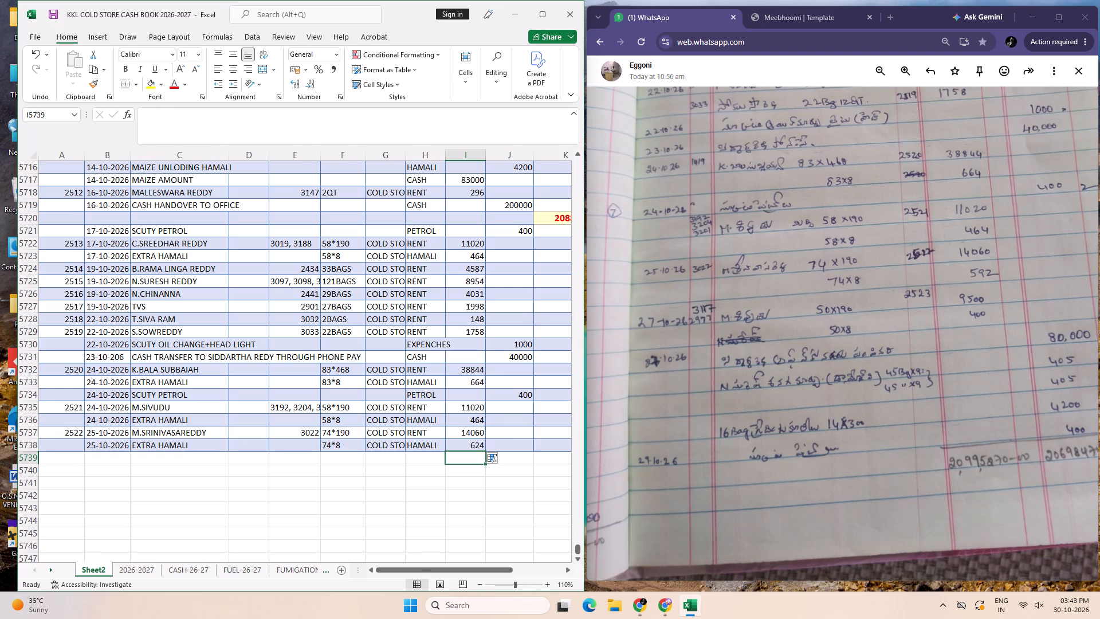
# Correct the credit formula of the EXTRA HAMALI entry in row 5738 to =74*8.
pyautogui.doubleClick(477, 443)
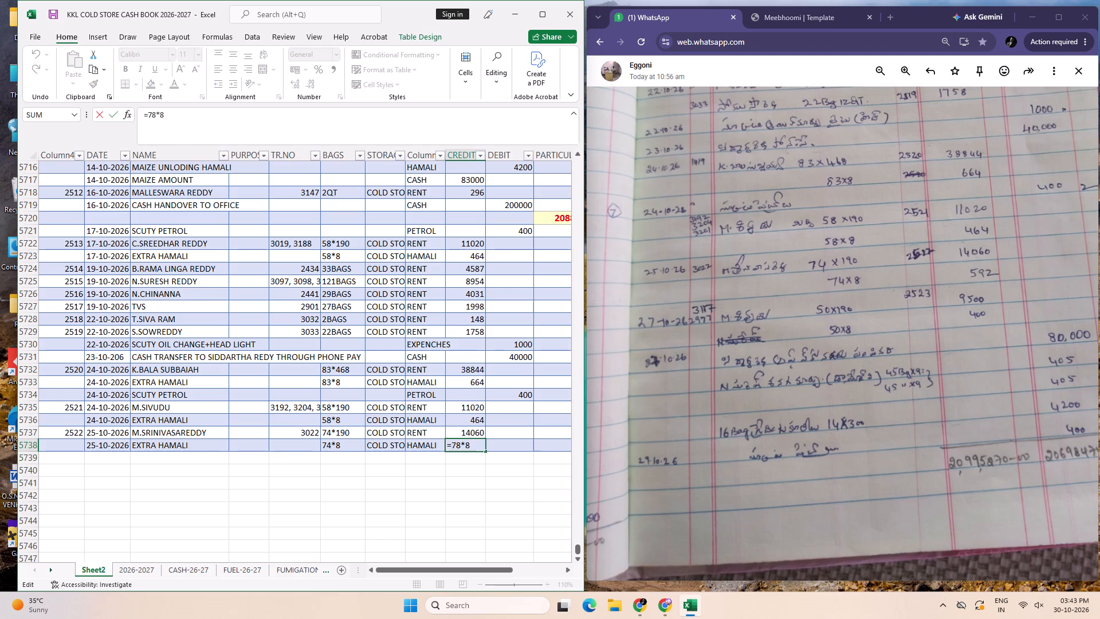
pyautogui.click(458, 447)
pyautogui.press('Delete')
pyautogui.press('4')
pyautogui.press('Return')
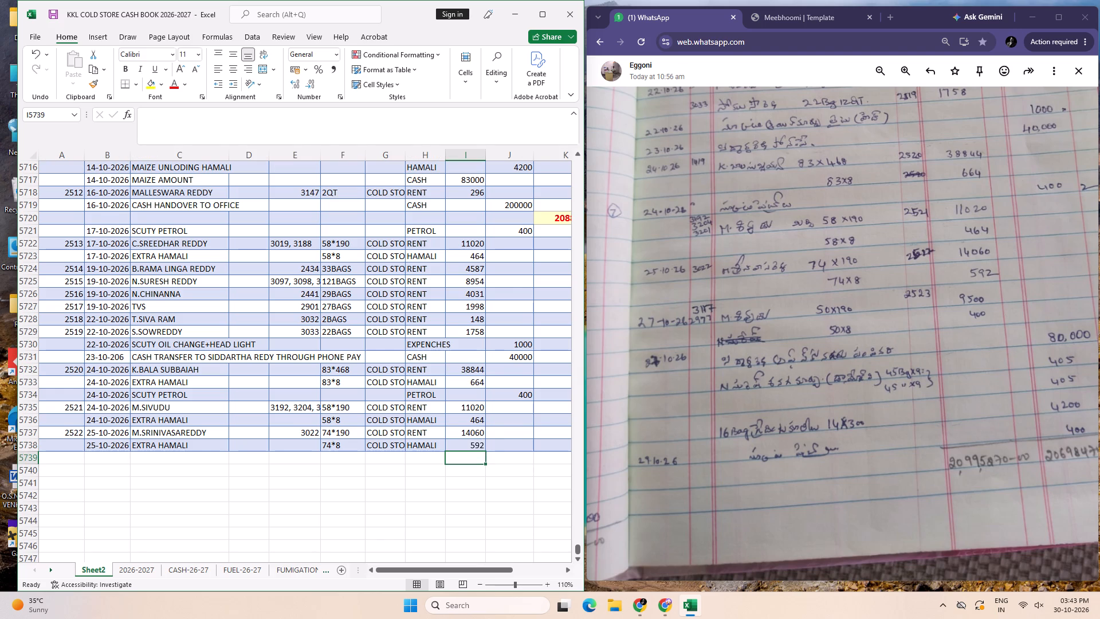
# Save the cash book workbook.
pyautogui.hotkey('ctrl', 's')
pyautogui.hotkey('ctrl', 's')
pyautogui.hotkey('ctrl', 's')
pyautogui.hotkey('ctrl', 's')
pyautogui.hotkey('ctrl', 's')
pyautogui.hotkey('ctrl', 's')
pyautogui.hotkey('ctrl', 's')
pyautogui.hotkey('ctrl', 's')
pyautogui.hotkey('ctrl', 's')
pyautogui.hotkey('ctrl', 's')
pyautogui.hotkey('ctrl', 's')
pyautogui.hotkey('ctrl', 's')
pyautogui.hotkey('ctrl', 's')
pyautogui.hotkey('ctrl', 's')
pyautogui.hotkey('ctrl', 's')
pyautogui.hotkey('ctrl', 's')
pyautogui.hotkey('ctrl', 's')
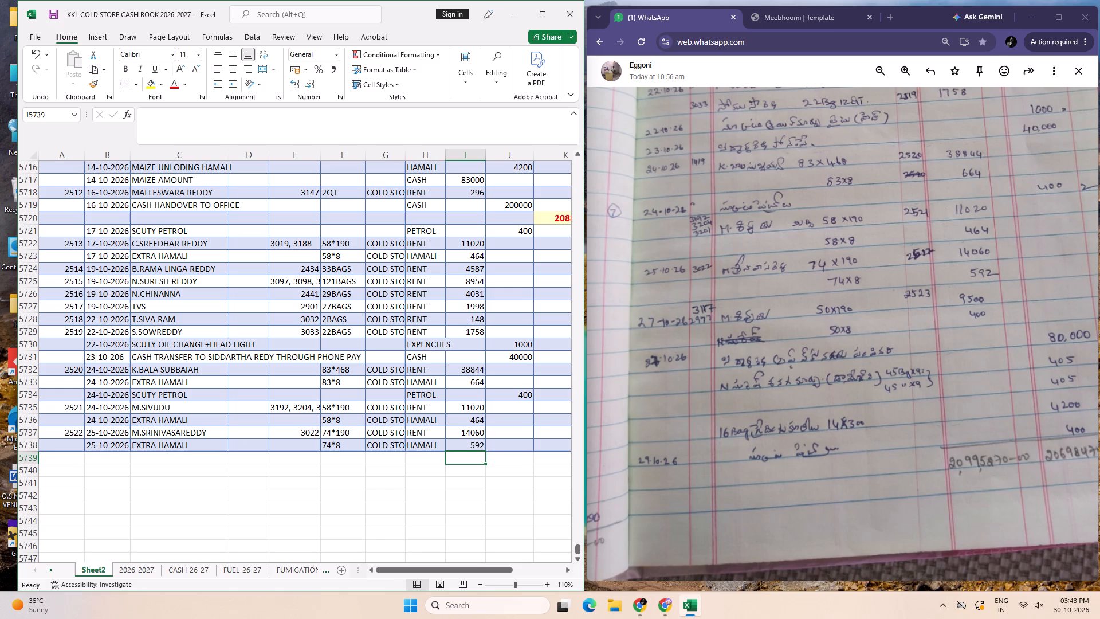
pyautogui.hotkey('ctrl', 's')
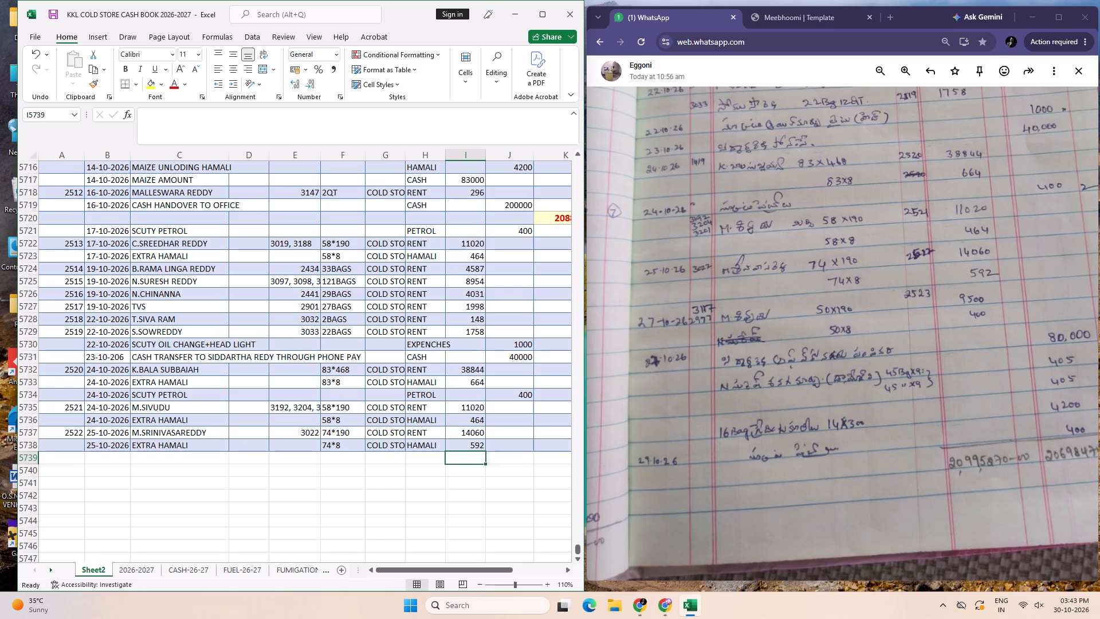
# Enter RENT with the credit formula =50*190 in row 5739, and 50*8 as the credit in row 5740.
pyautogui.press('Down')
pyautogui.press('Up')
pyautogui.press('Left')
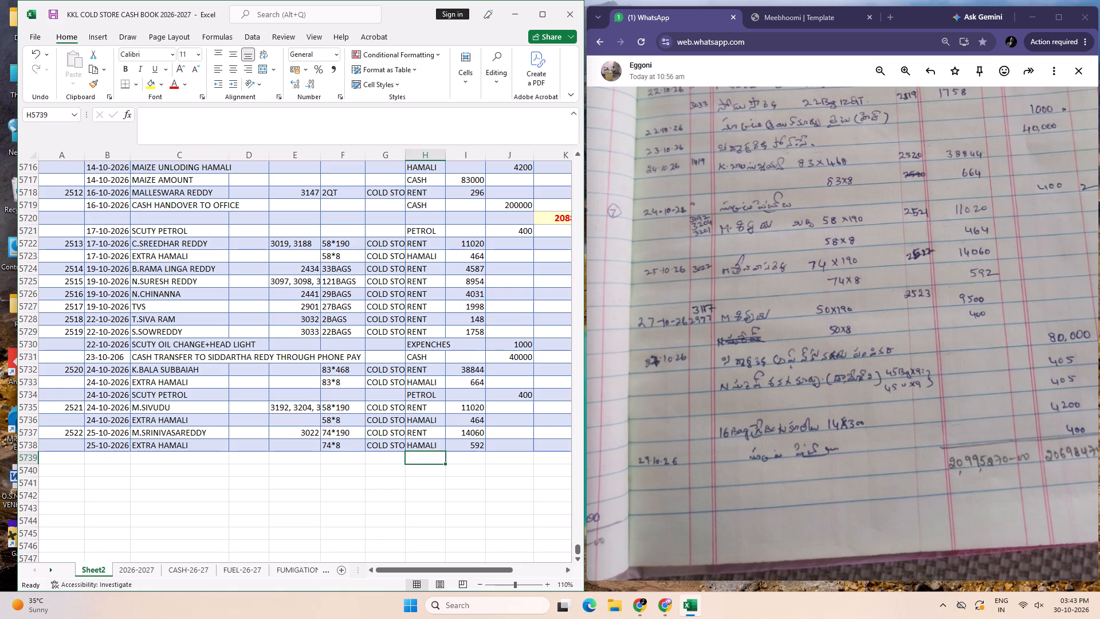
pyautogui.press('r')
pyautogui.press('Right')
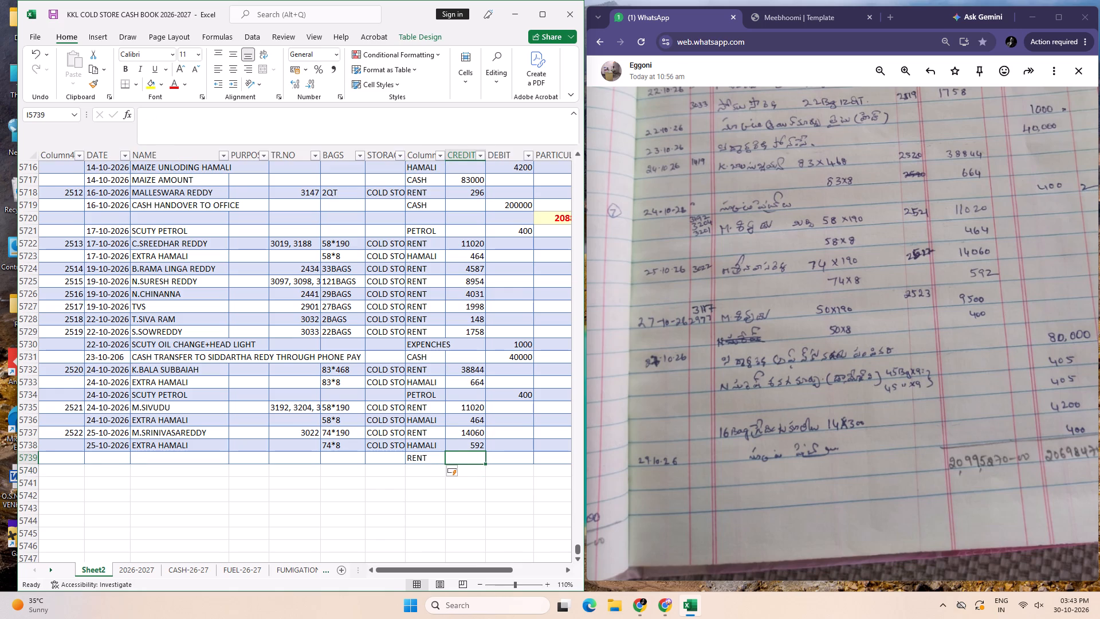
pyautogui.press('=')
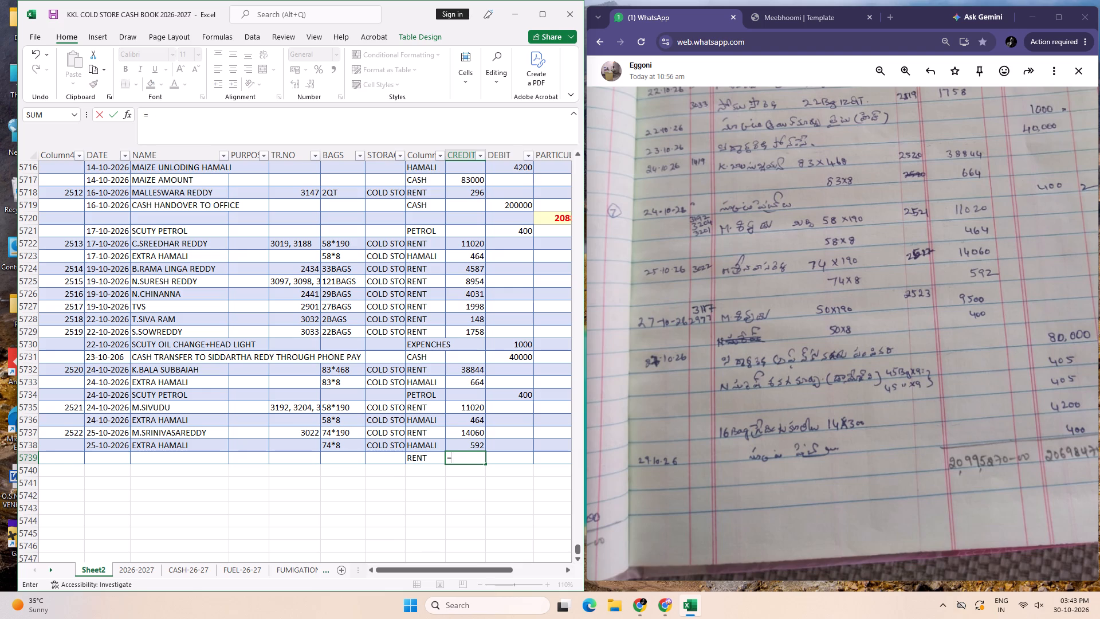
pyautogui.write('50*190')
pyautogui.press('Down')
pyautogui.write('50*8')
# Enter HAMALI as the entry type in row 5740 and COLD STORE as storage in rows 5739 and 5740.
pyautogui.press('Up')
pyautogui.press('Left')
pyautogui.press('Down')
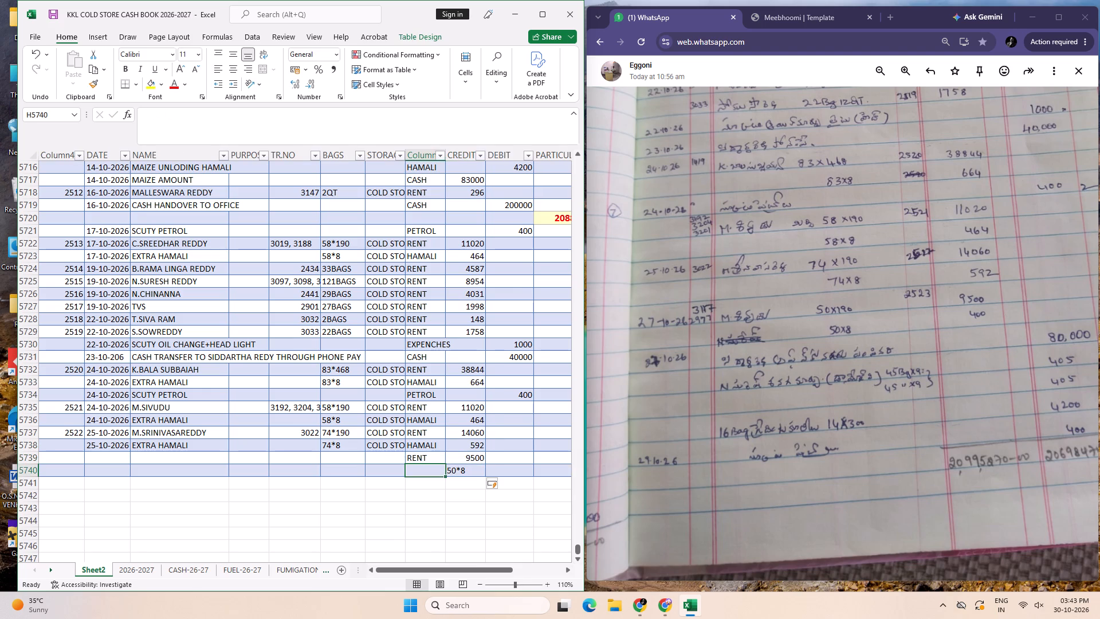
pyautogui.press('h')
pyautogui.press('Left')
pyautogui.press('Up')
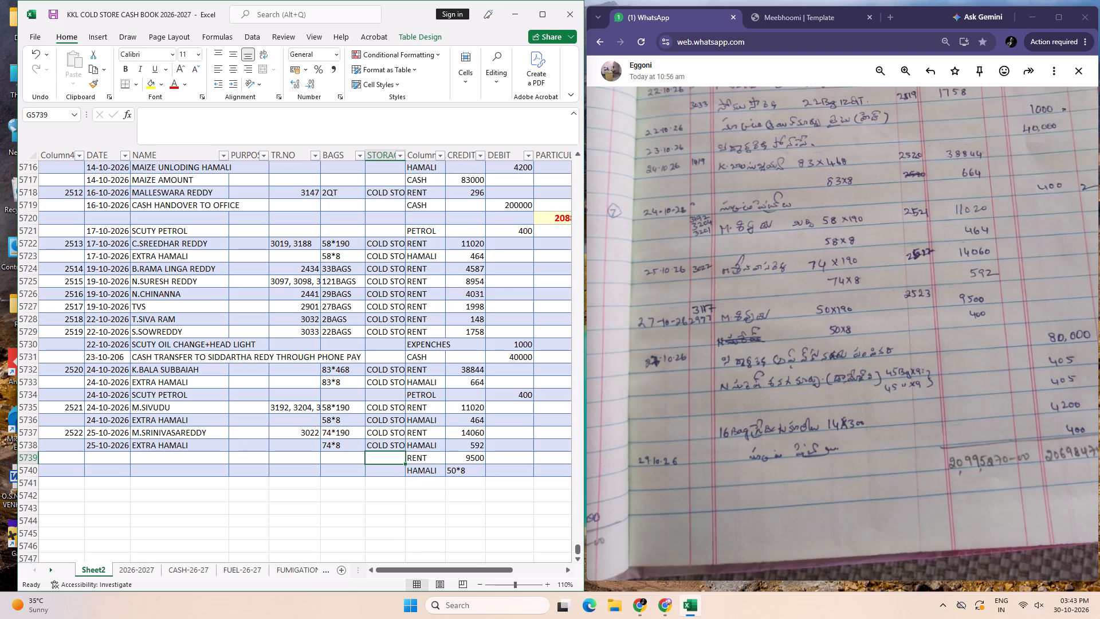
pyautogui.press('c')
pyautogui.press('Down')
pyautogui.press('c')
# Enter the bags as 50*190 in row 5739 and 50*8 in row 5740.
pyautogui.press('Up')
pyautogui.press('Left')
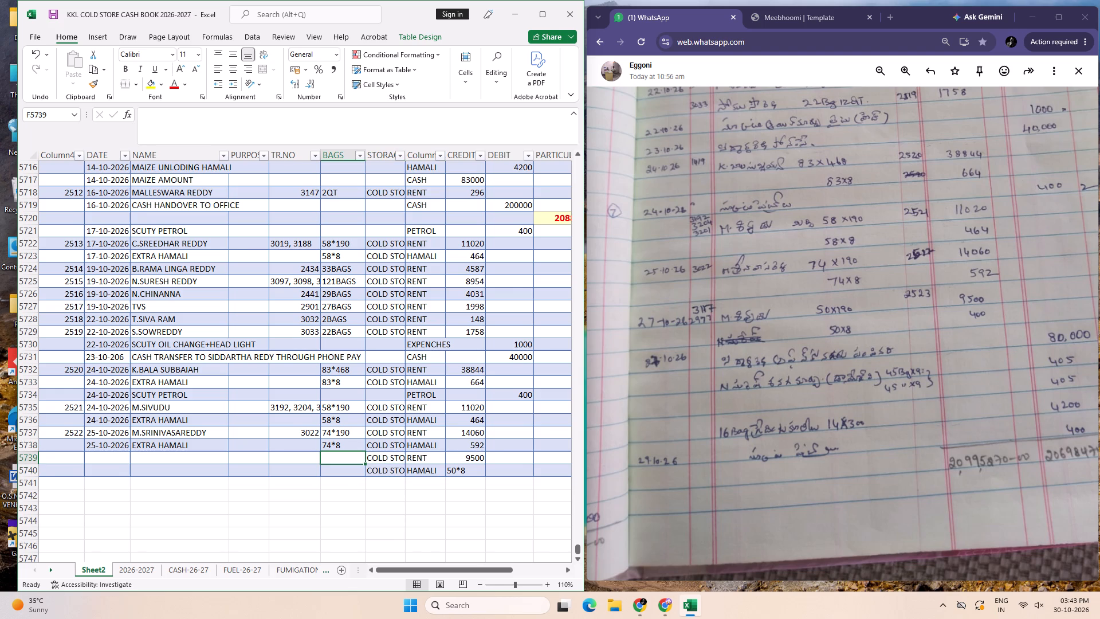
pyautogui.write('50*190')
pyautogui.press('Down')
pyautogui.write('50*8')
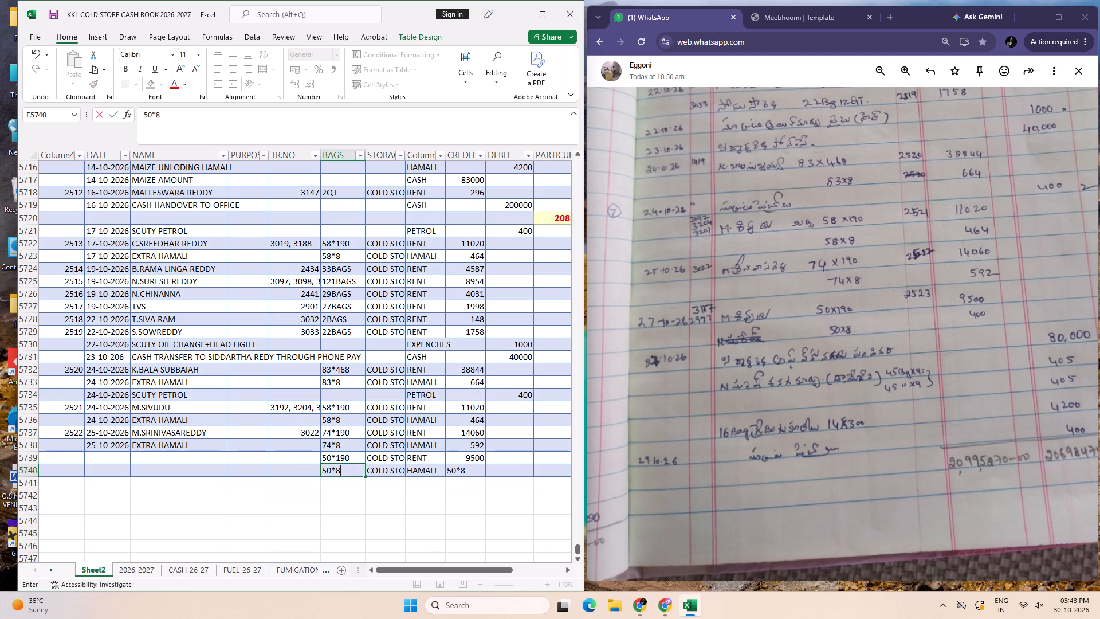
# Enter 3117, 2977 as the TR.NO of row 5739 and save the workbook.
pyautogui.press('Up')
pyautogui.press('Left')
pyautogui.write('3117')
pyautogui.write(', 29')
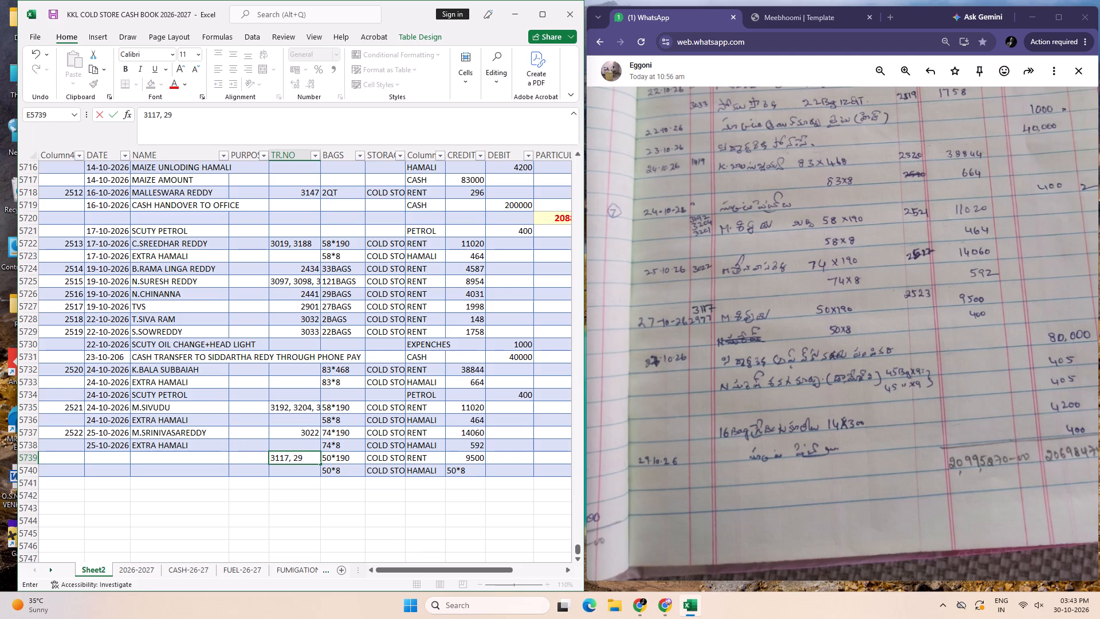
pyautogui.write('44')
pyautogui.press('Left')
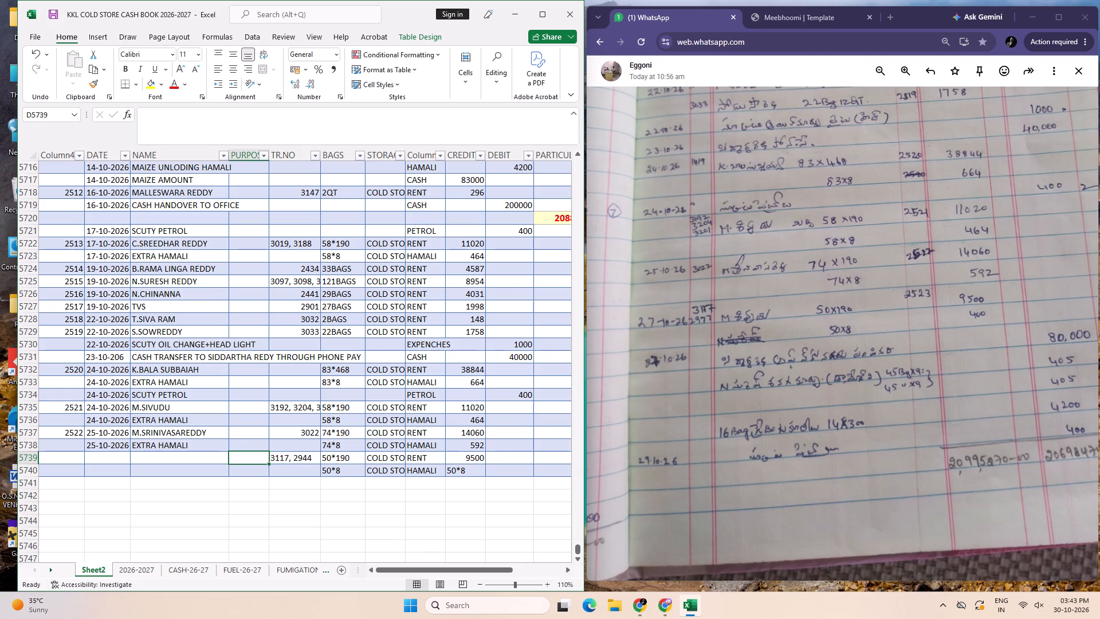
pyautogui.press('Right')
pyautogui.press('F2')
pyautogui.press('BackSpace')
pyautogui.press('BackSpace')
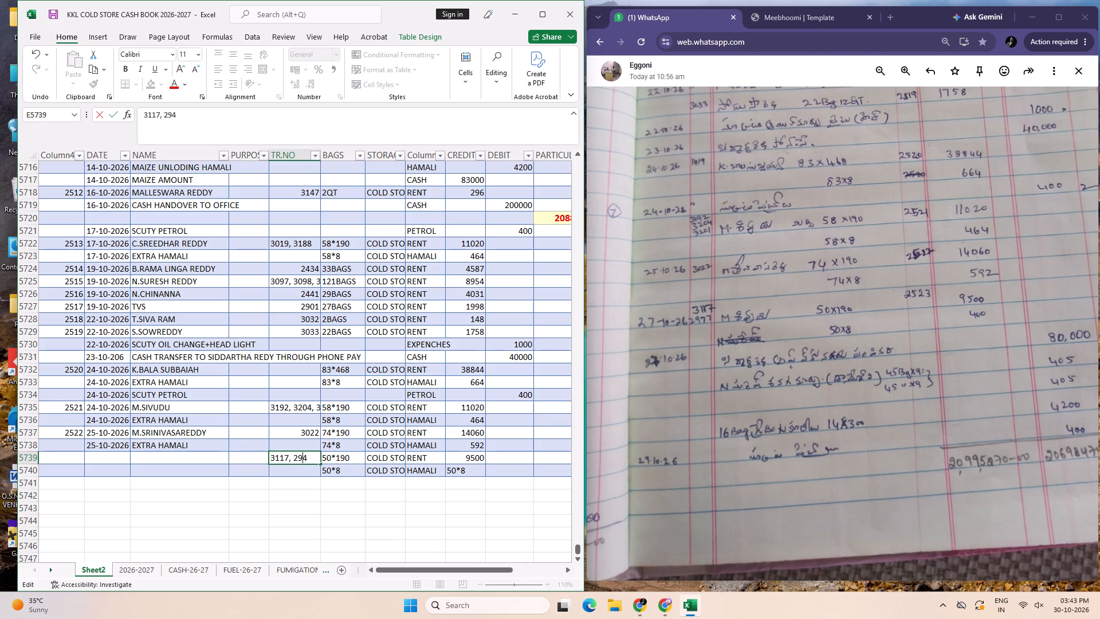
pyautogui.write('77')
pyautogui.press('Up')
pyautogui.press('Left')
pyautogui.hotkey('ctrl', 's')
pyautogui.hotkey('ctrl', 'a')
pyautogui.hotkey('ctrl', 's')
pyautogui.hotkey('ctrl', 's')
# Enter 2523 as the receipt number in the first column of row 5739.
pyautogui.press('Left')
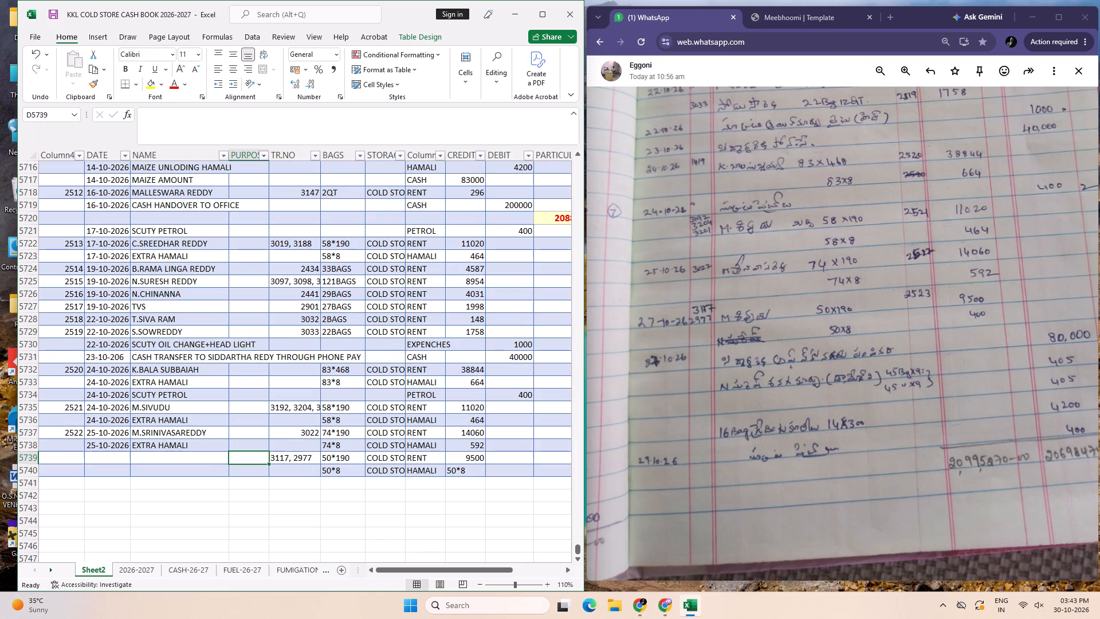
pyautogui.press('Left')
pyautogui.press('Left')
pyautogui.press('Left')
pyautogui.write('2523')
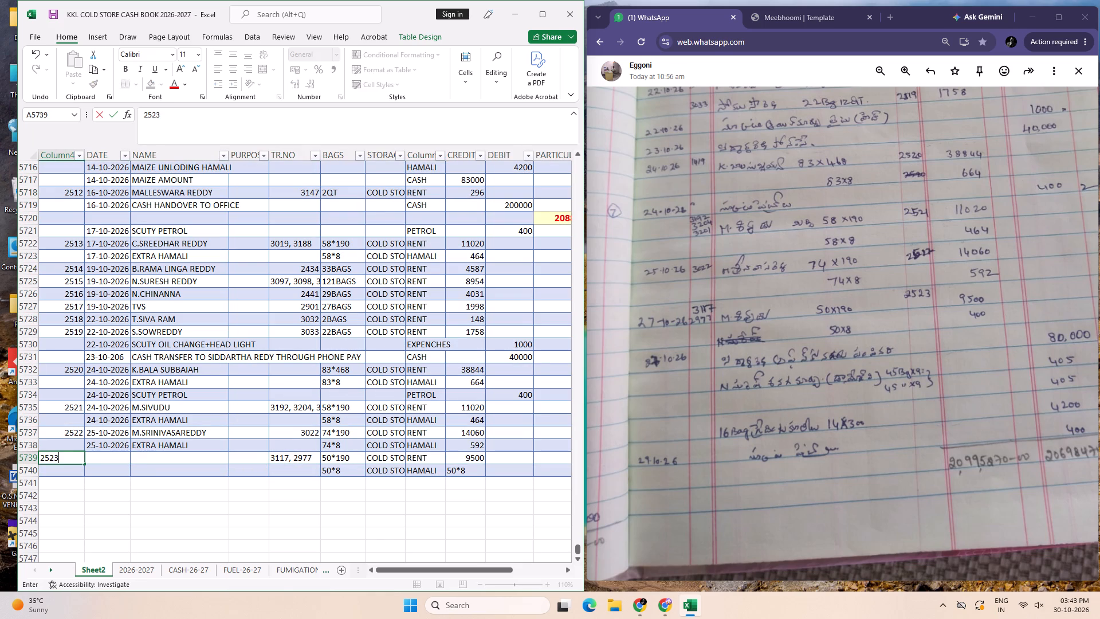
# Enter the date 27-10-26 in row 5739, copy it down to row 5740, and save the workbook.
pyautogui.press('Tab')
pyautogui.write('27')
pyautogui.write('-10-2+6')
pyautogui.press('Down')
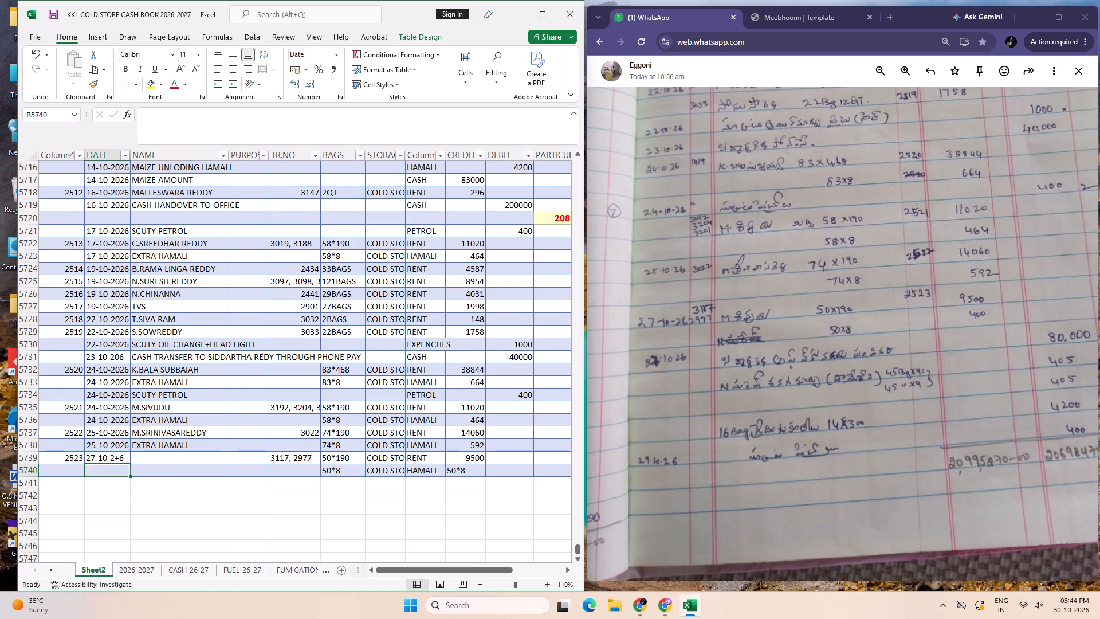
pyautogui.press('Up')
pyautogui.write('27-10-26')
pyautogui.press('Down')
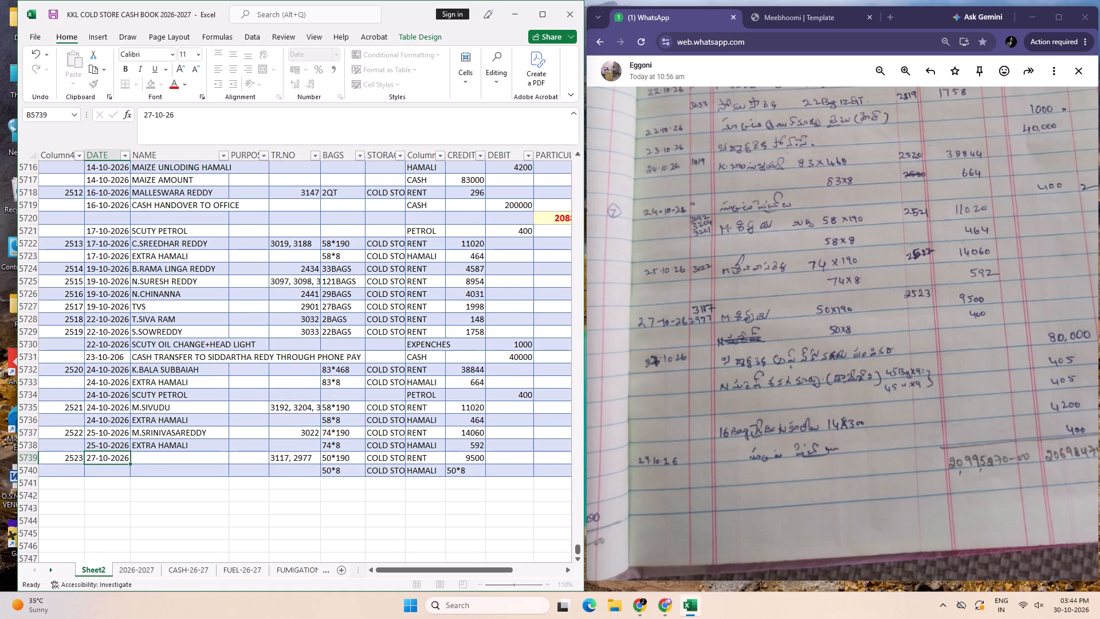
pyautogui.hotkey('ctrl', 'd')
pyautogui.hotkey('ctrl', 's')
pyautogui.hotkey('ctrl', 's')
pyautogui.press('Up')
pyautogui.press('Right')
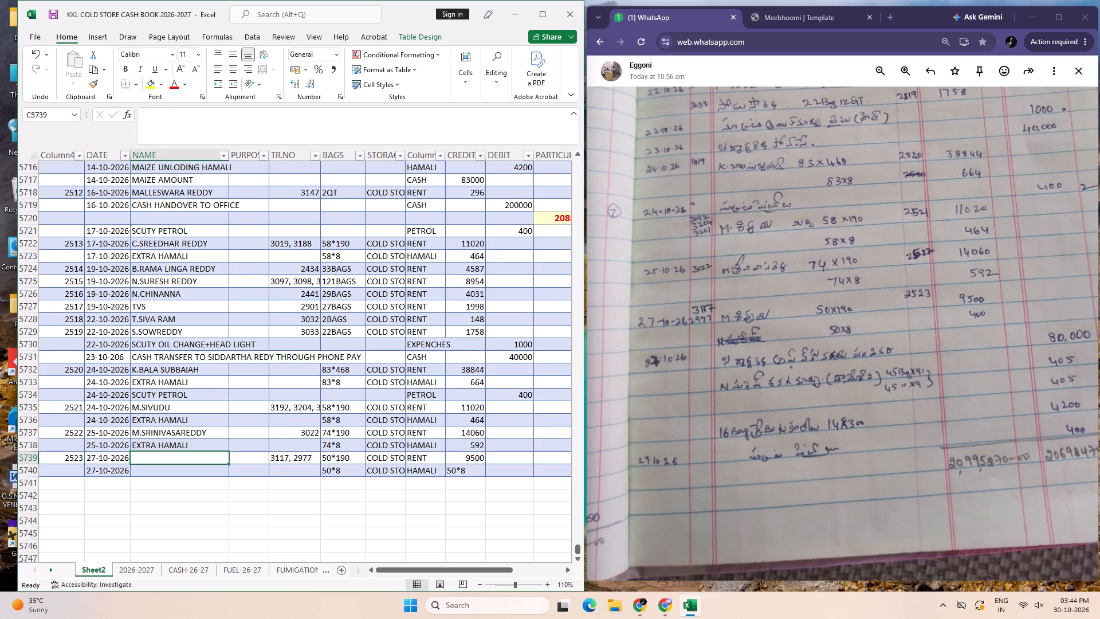
# Enter the same customer name as row 5735 in row 5739 and EXTRA HAMALI in row 5740, and save the workbook.
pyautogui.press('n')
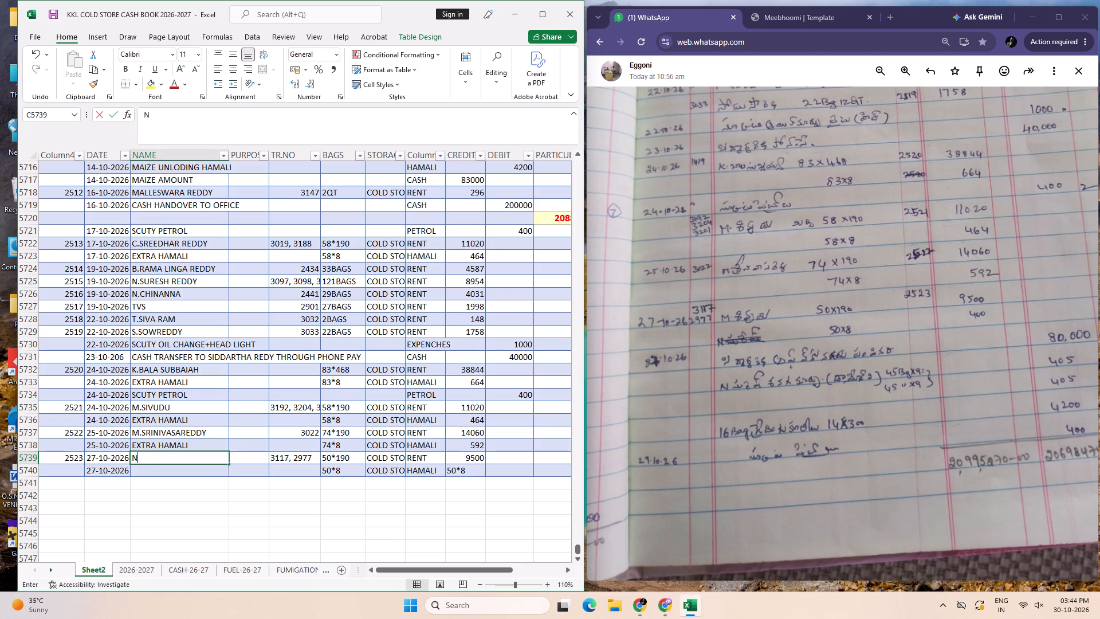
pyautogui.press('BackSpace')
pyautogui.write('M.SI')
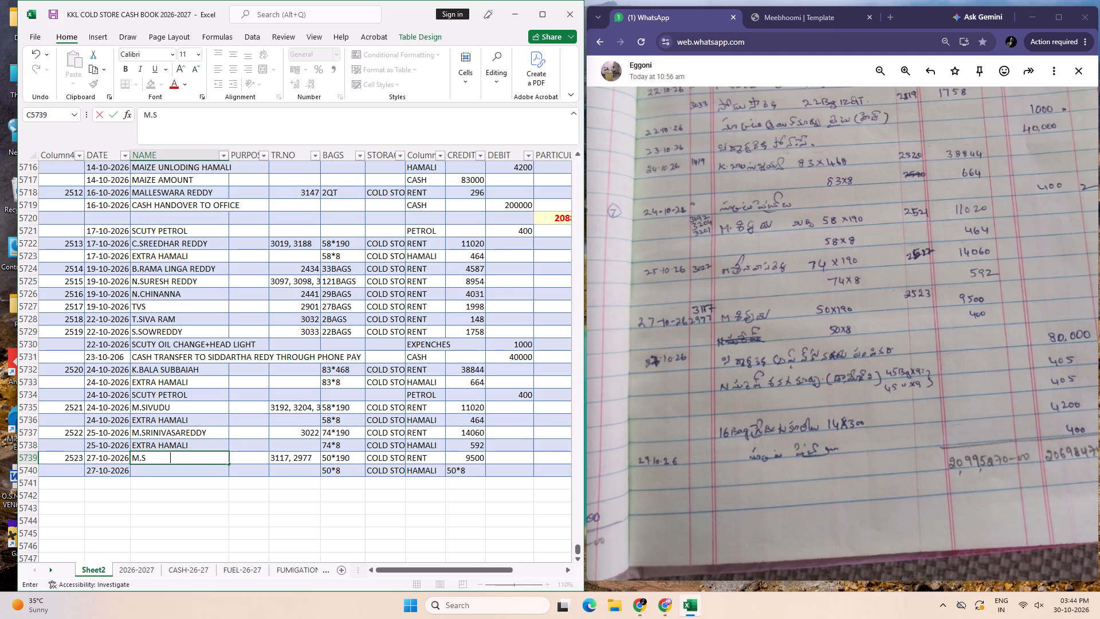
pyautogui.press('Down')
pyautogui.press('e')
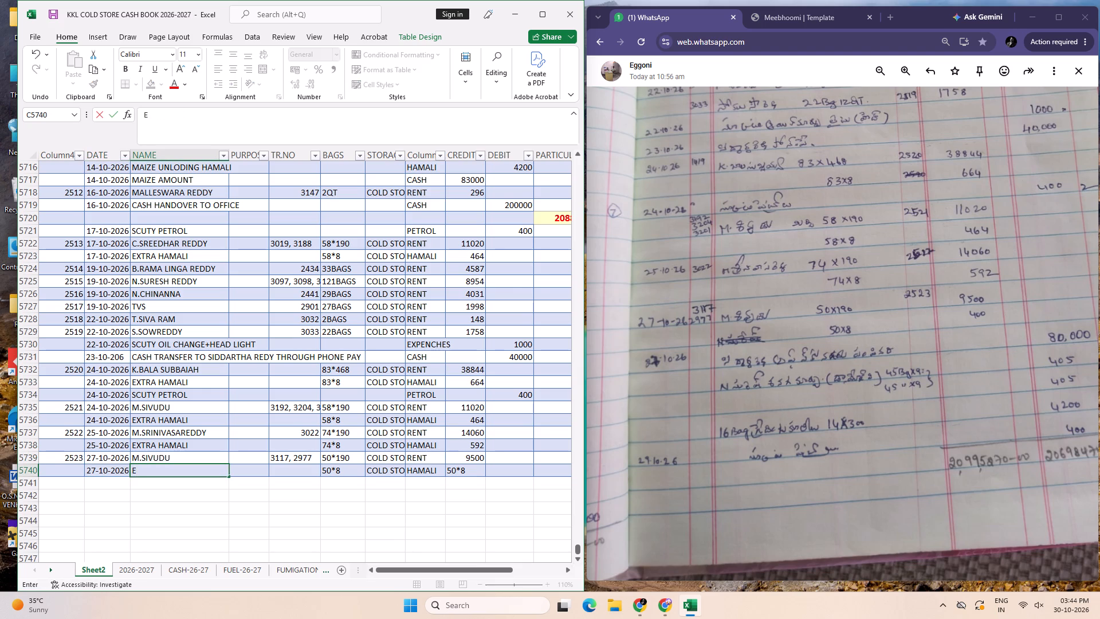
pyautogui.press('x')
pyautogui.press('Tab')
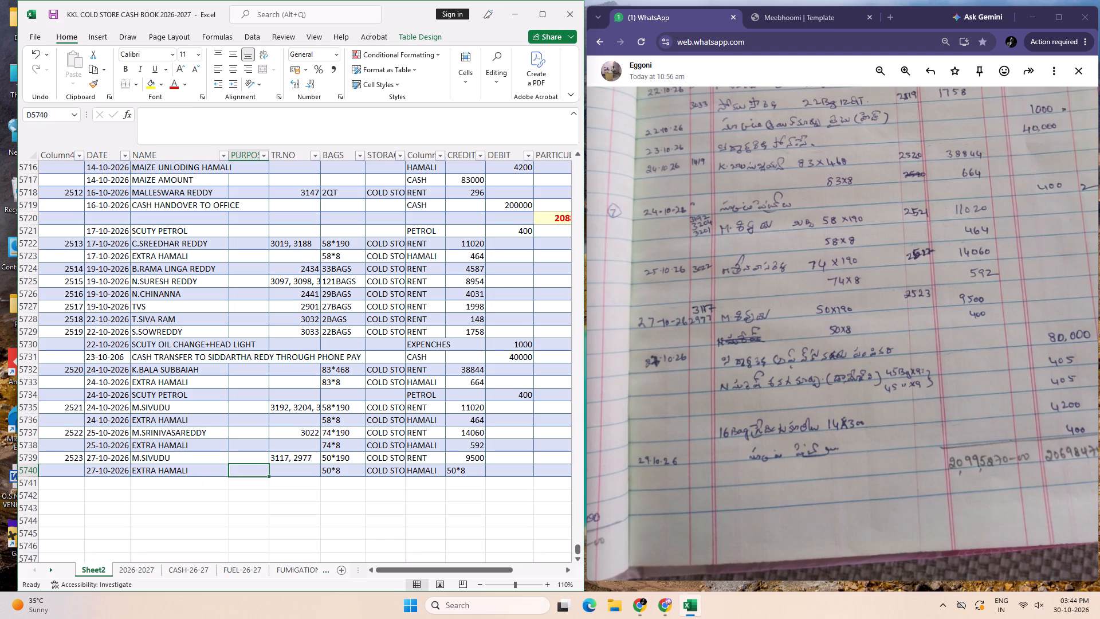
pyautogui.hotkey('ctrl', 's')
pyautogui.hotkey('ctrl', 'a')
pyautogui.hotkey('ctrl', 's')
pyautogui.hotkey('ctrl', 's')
# Copy the 27-10-2026 date down to row 5741 and enter CASH HANDOVER TO OFFICE as its name.
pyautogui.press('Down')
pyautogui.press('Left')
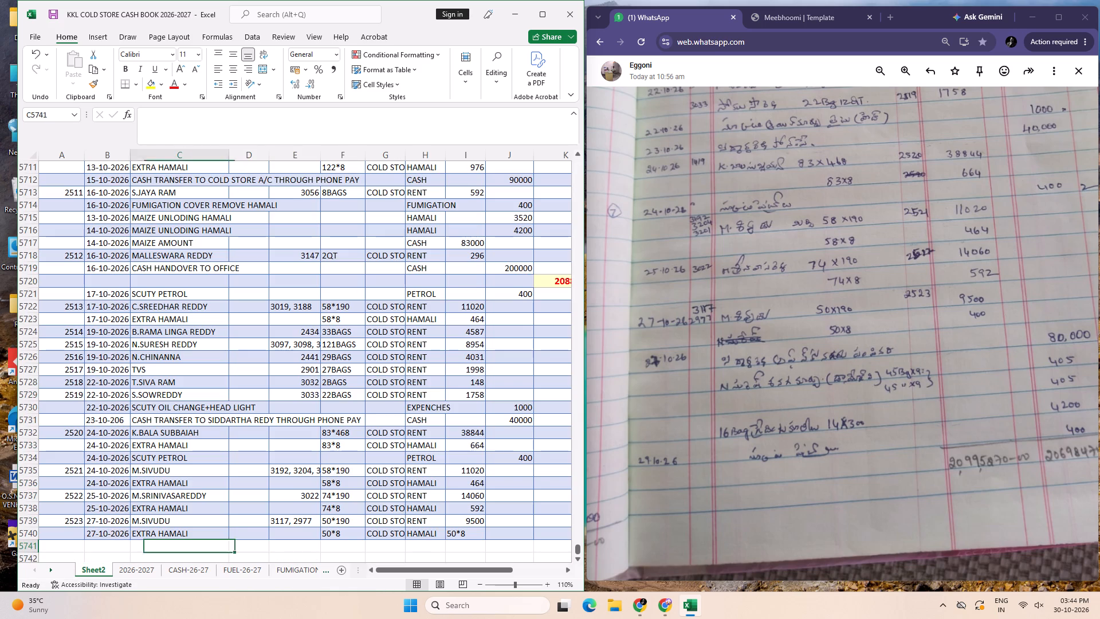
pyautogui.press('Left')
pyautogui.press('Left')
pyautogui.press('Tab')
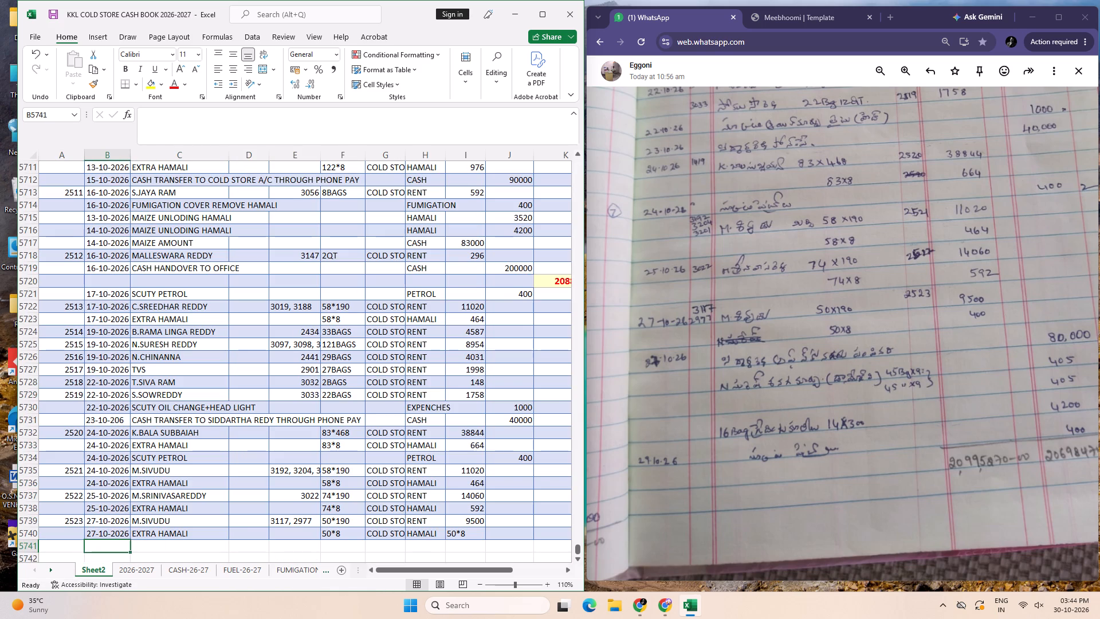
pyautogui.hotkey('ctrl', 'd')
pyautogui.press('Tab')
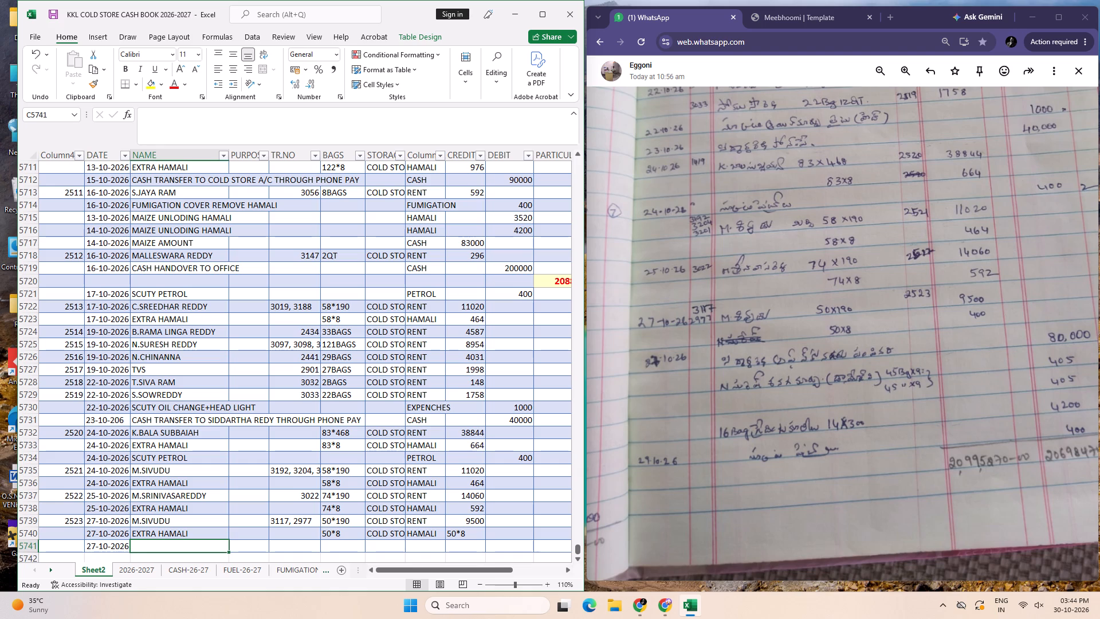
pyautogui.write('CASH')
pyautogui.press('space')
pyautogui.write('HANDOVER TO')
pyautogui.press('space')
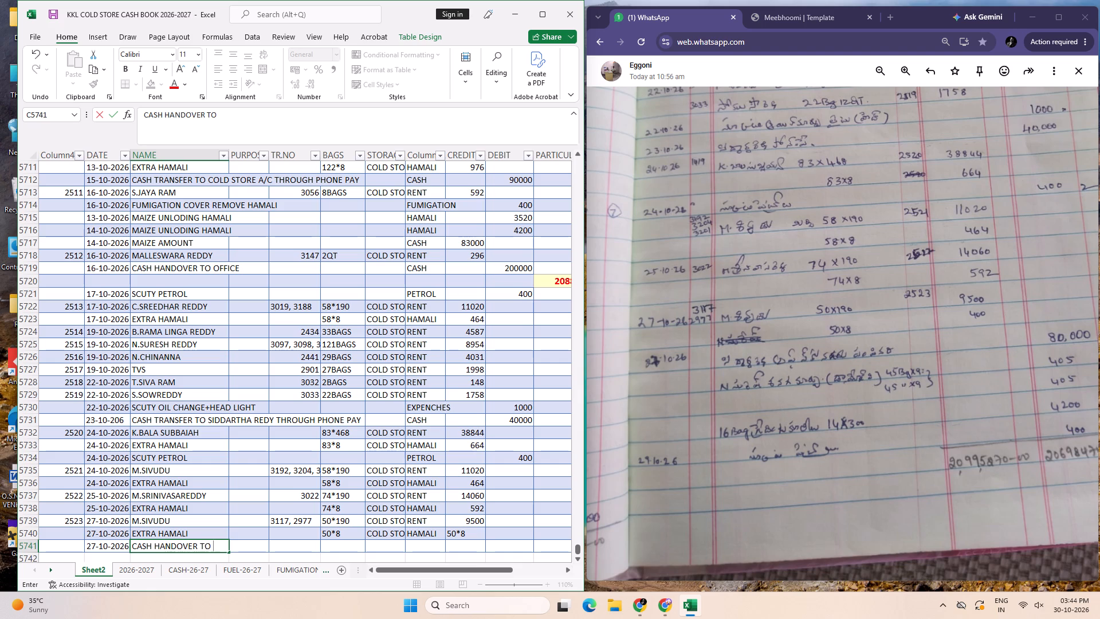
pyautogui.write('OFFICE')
# Copy the date down to row 5742 and enter the customer's name followed by BENGAL GRAM CHANGE DAMAGE 45*9.
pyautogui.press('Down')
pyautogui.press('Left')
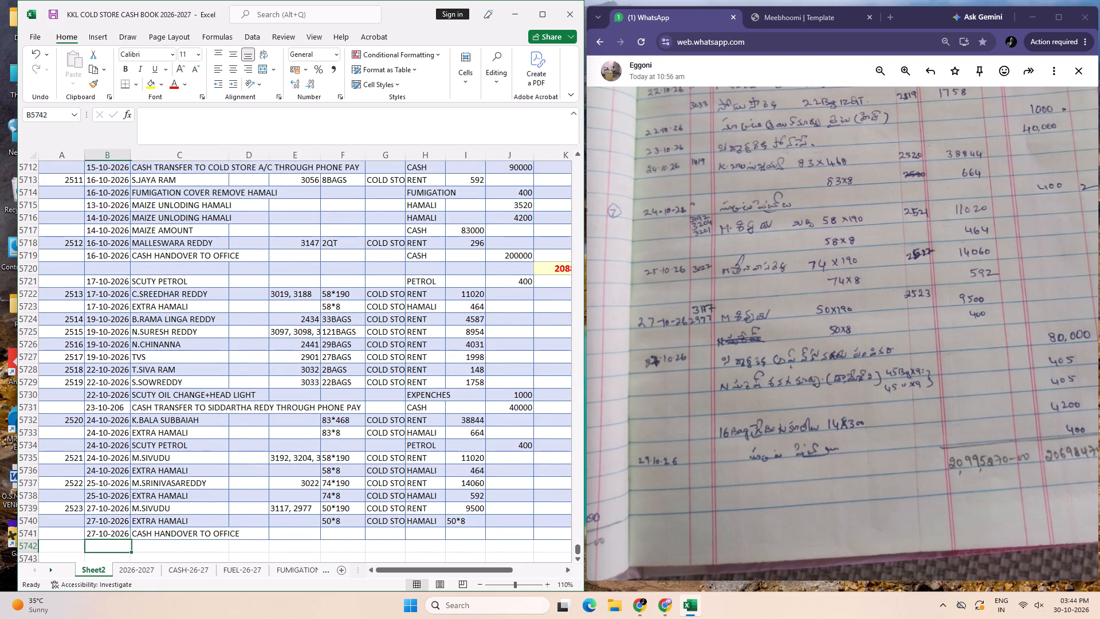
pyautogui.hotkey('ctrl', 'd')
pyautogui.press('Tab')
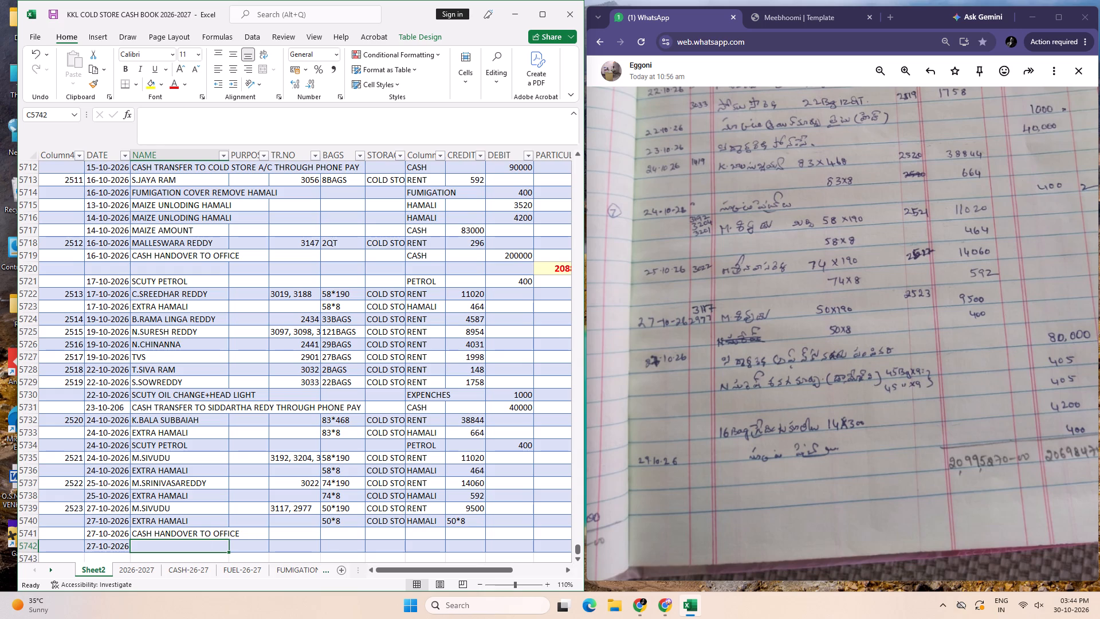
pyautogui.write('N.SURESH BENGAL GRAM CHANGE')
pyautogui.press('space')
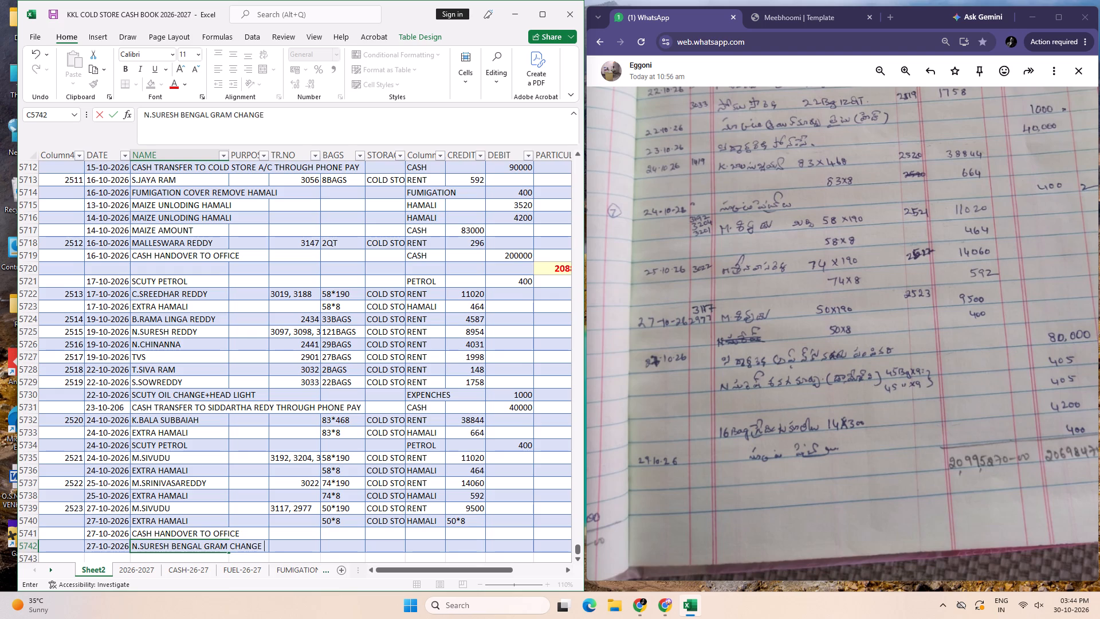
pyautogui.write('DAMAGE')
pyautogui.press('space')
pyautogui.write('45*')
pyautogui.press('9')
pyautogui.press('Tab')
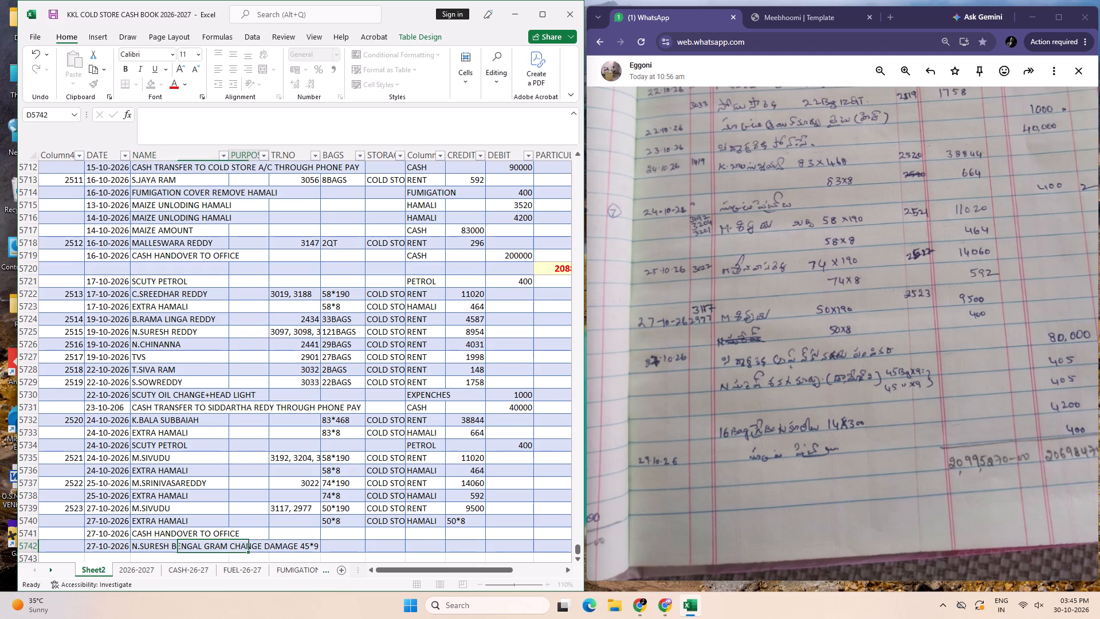
# Enter the entry types EXPENCHES in row 5742 and CASH in row 5741.
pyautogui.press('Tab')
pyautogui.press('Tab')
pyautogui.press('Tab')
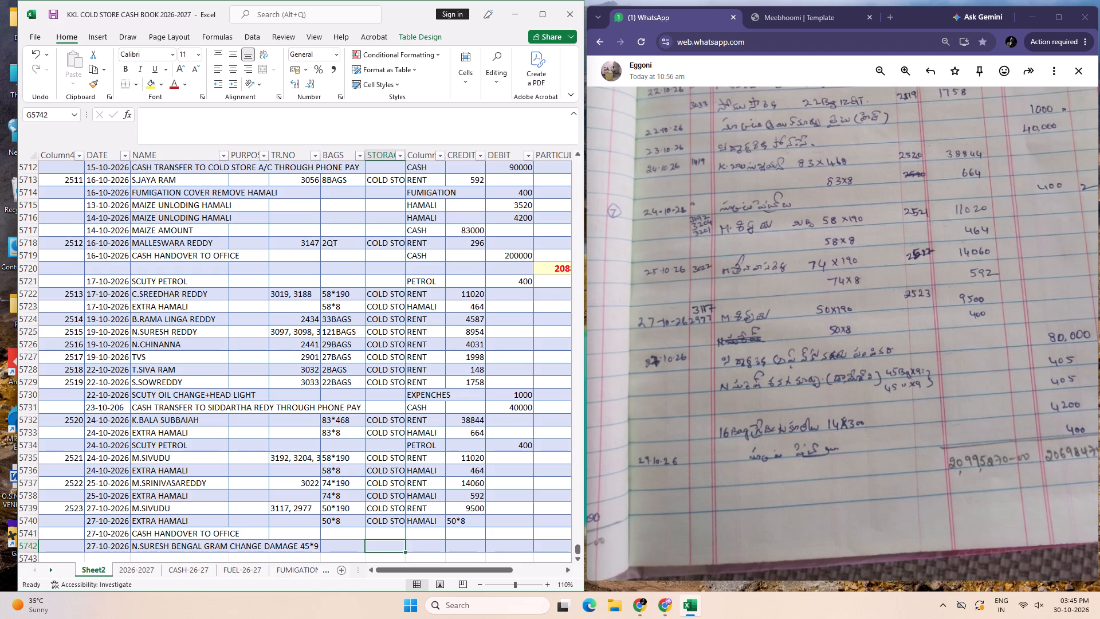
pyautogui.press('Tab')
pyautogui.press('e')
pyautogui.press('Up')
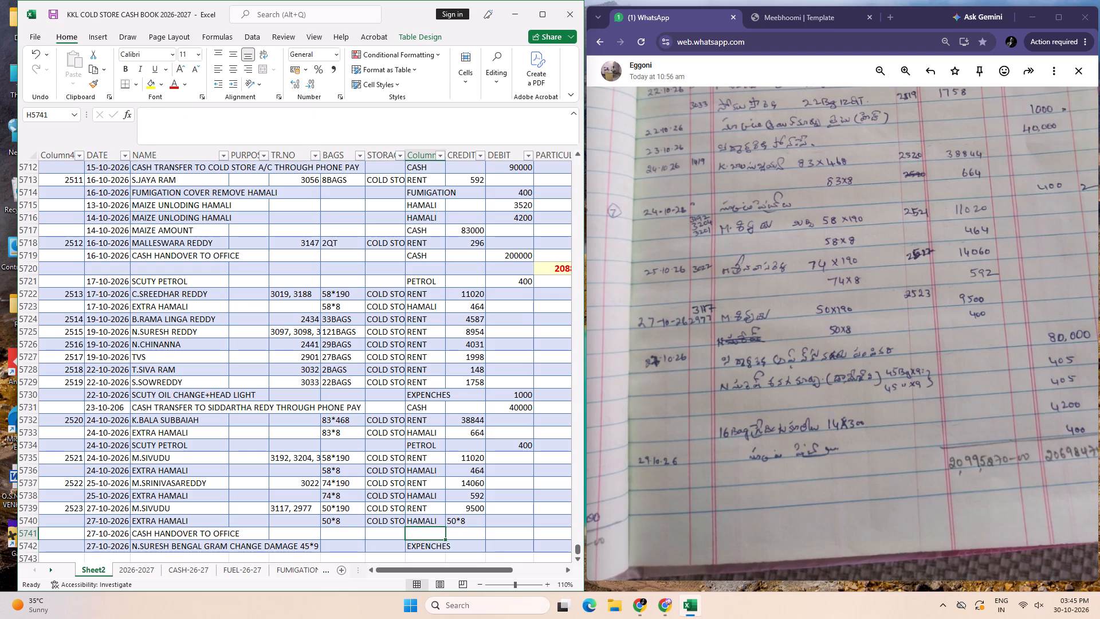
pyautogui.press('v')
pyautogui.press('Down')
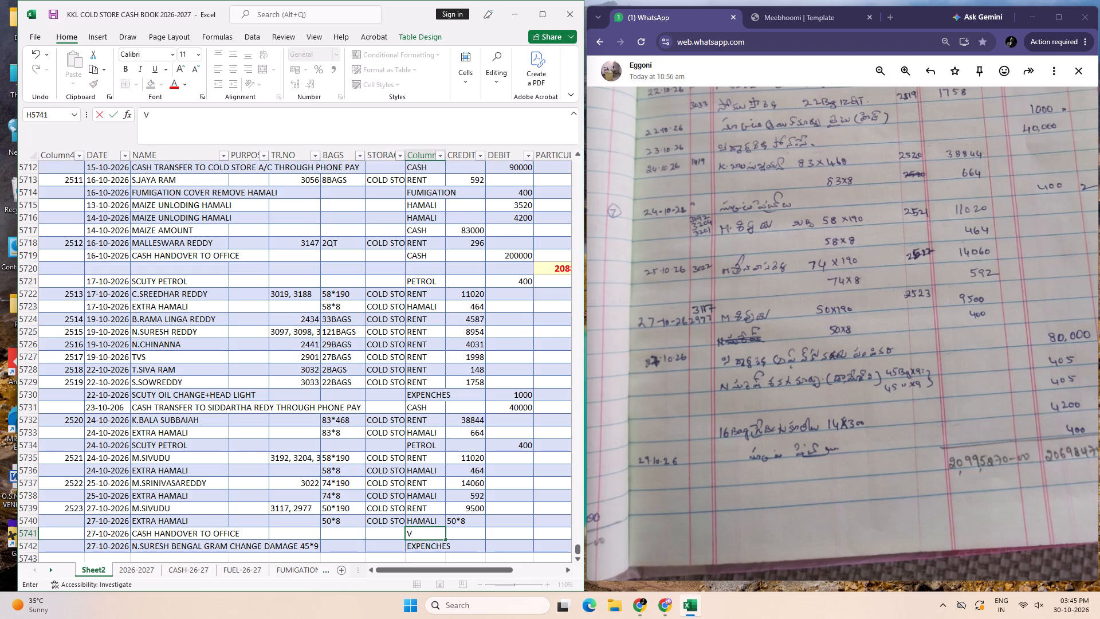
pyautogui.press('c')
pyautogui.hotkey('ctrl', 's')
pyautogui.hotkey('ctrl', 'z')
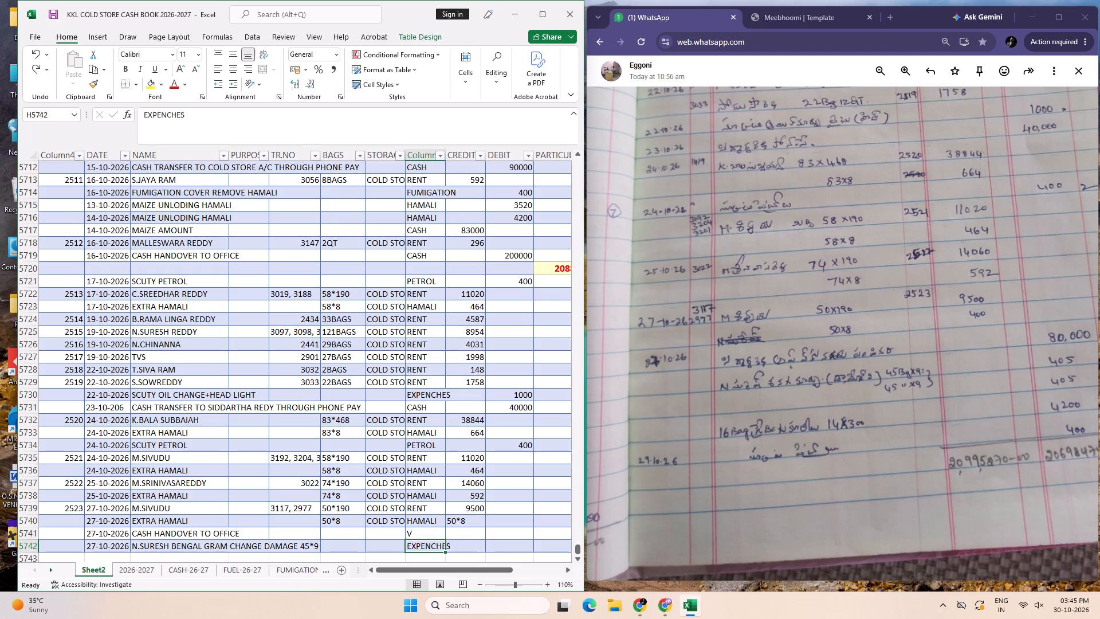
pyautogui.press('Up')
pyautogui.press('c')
# Correct the credit of the EXTRA HAMALI entry in row 5740 to the formula =50*8.
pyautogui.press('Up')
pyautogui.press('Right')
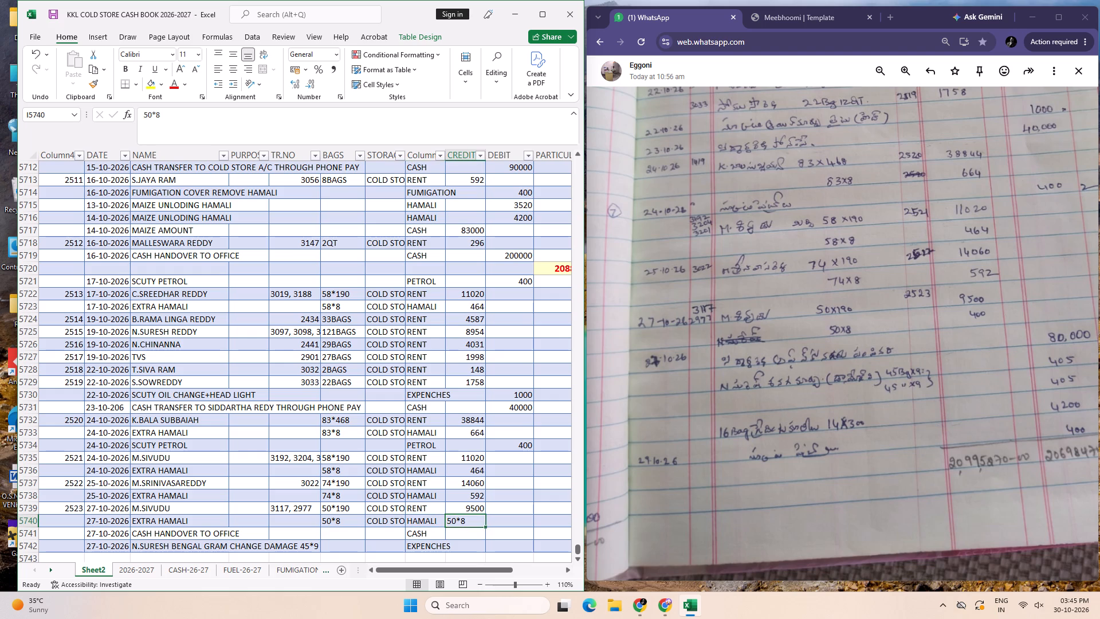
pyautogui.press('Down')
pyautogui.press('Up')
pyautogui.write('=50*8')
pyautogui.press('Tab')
# Enter debits of 80000 in row 5741 and 405 in row 5742, continuing with the ledger's next amount in row 5743.
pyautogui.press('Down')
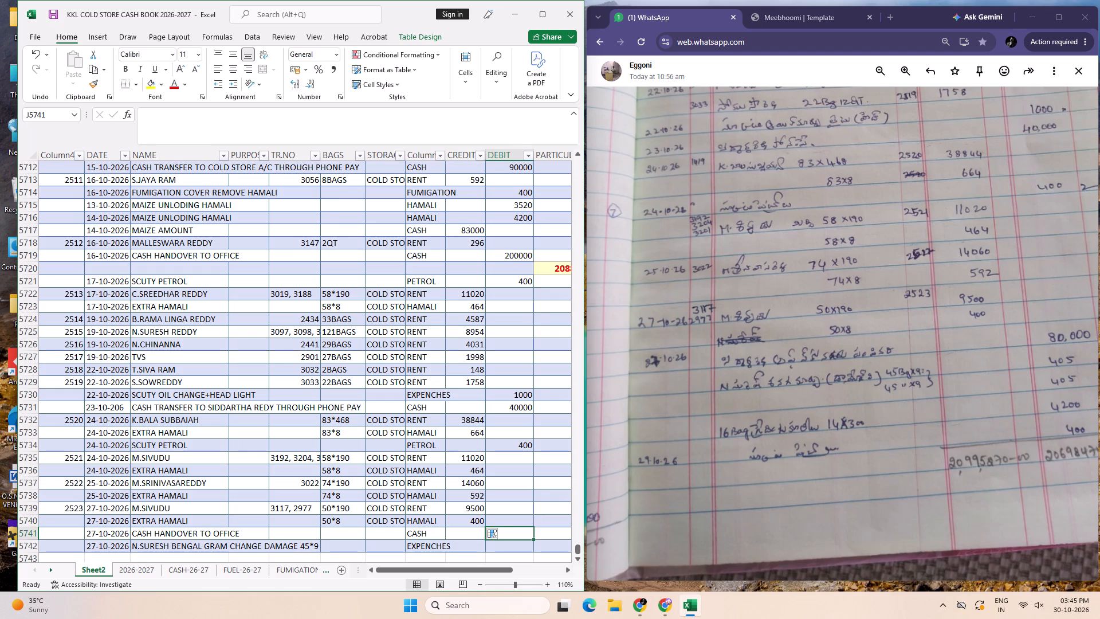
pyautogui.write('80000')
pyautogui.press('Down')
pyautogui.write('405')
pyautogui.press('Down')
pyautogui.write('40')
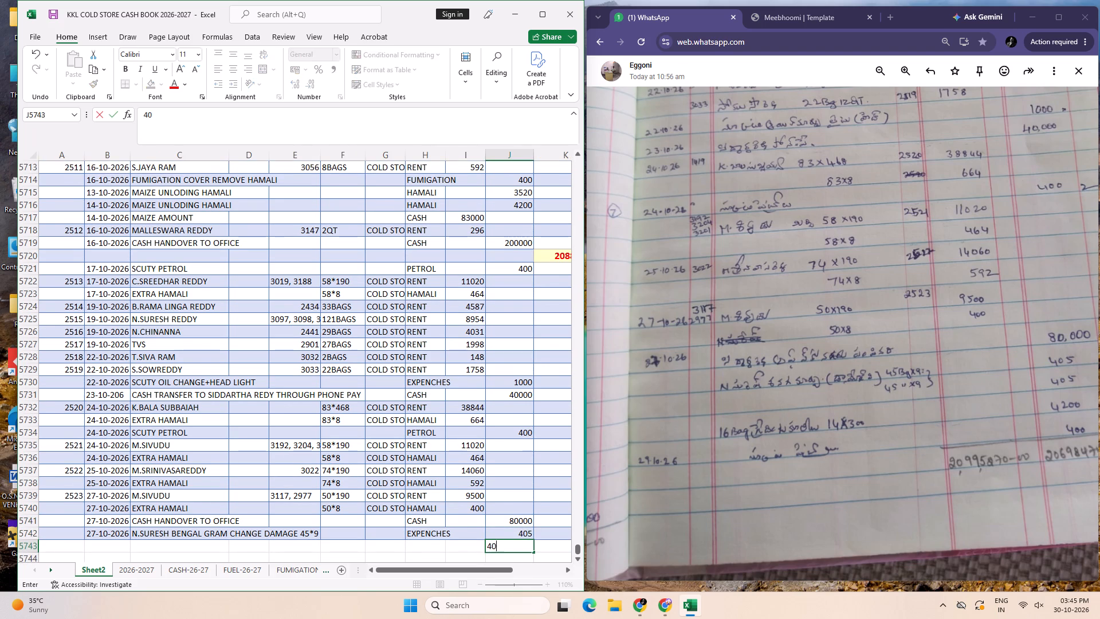
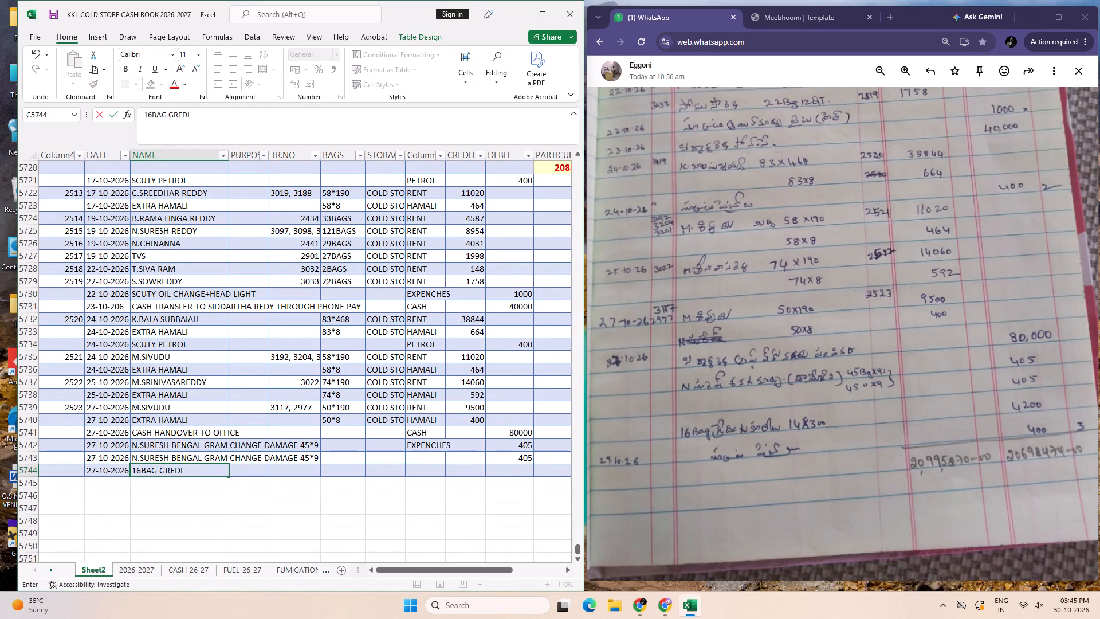
# Complete the row 5744 name as 16BAG GREDING COOLIS and enter the type EXPENCHES in rows 5743 and 5744.
pyautogui.write('NG COOLI')
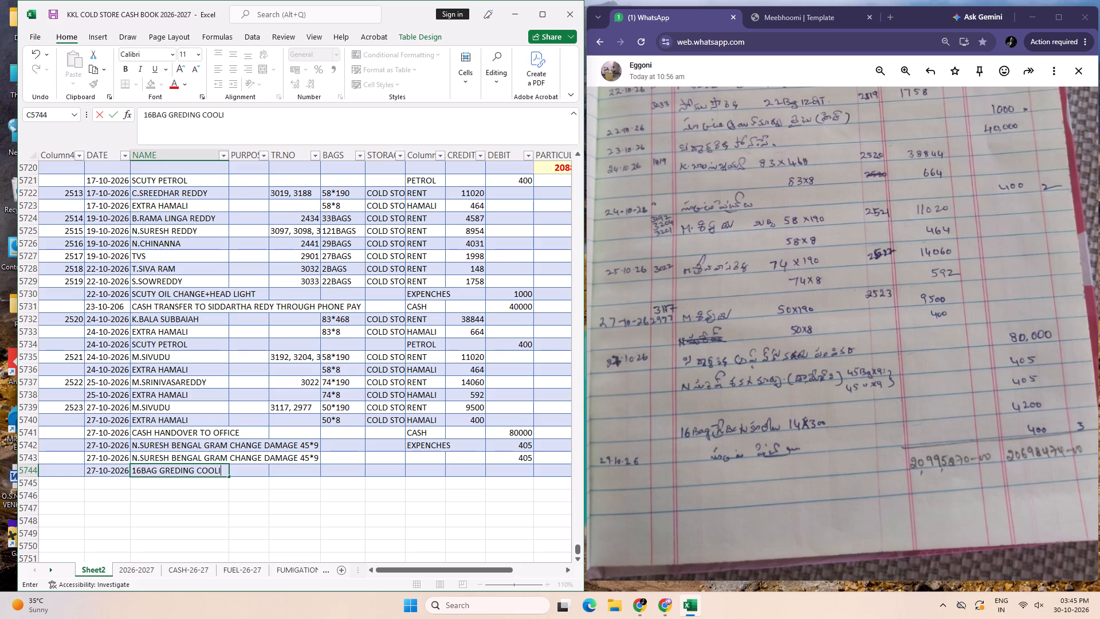
pyautogui.write('S')
pyautogui.press('Tab')
pyautogui.press('Tab')
pyautogui.press('Tab')
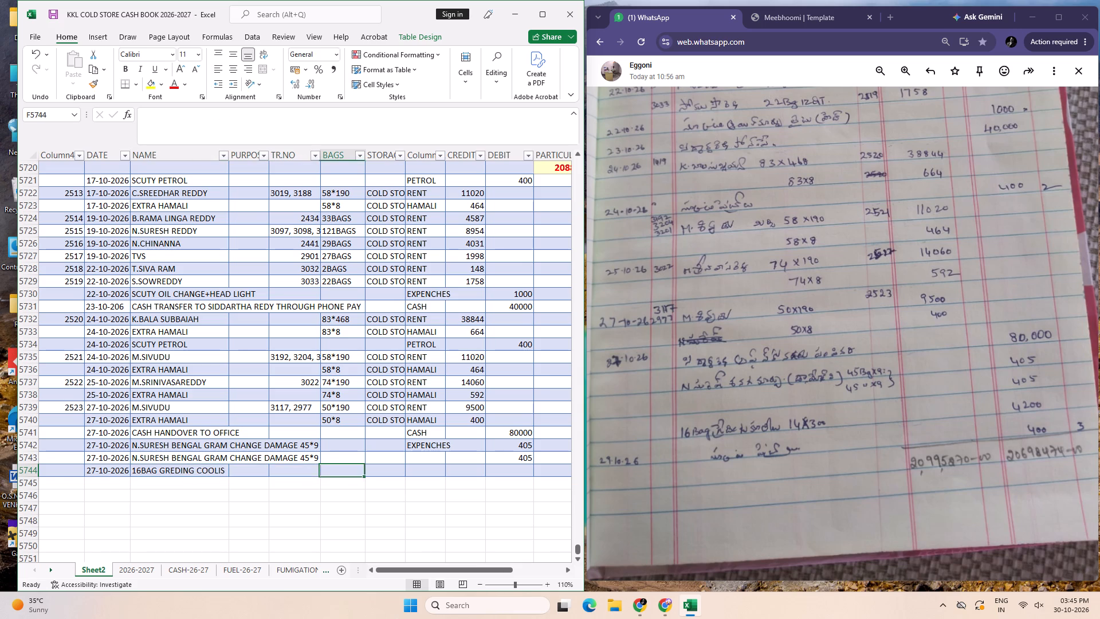
pyautogui.press('Tab')
pyautogui.press('Tab')
pyautogui.press('Up')
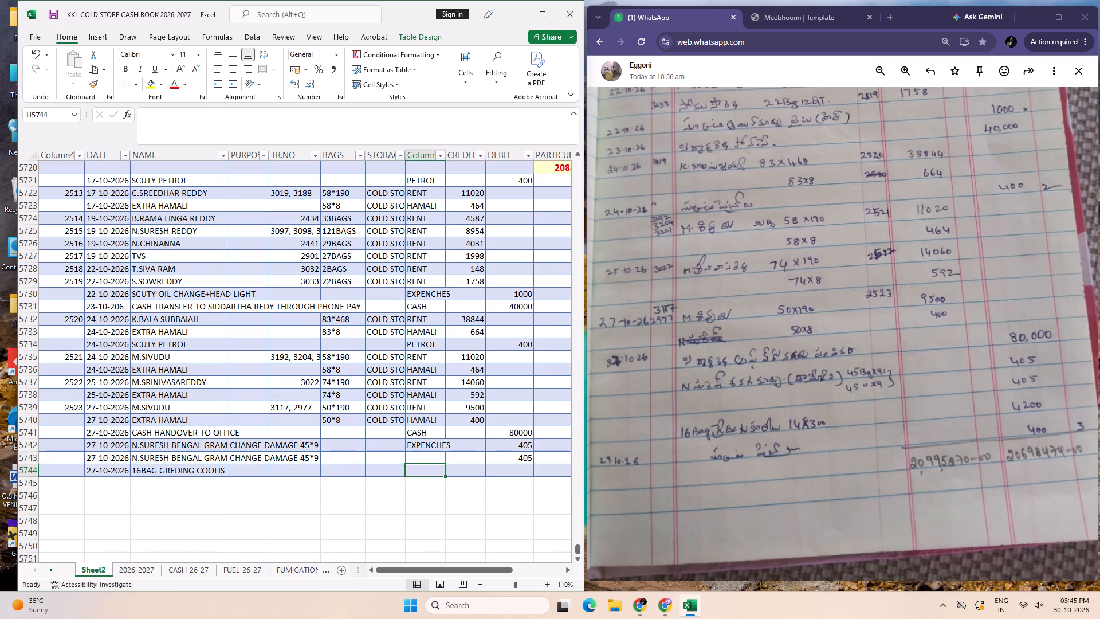
pyautogui.press('e')
pyautogui.press('Down')
pyautogui.press('e')
# Enter debits of 4200 in row 5744 and 400 in row 5745.
pyautogui.press('Right')
pyautogui.press('Right')
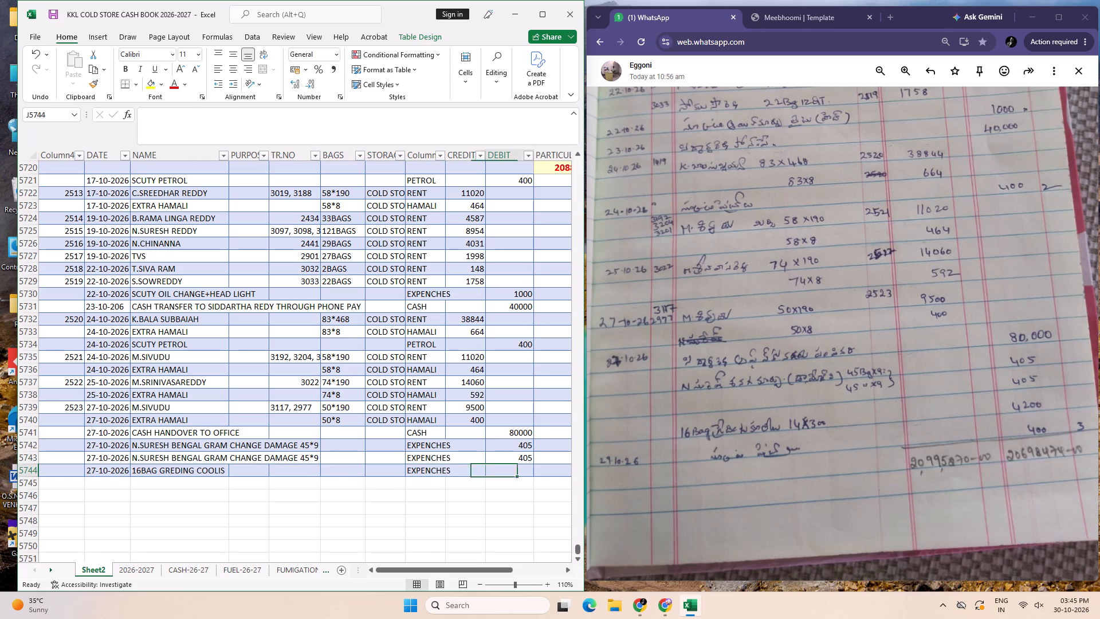
pyautogui.write('4200')
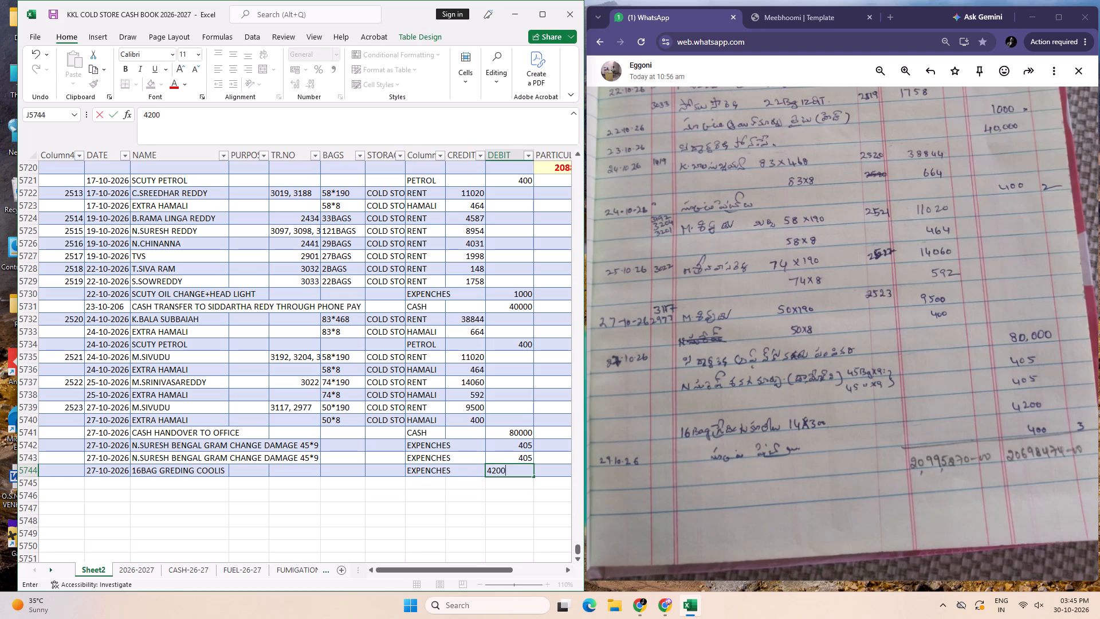
pyautogui.press('Down')
pyautogui.write('400')
# Complete row 5745 with the type PETROL, the date 29-10-26 and the name SCUTY PETROL.
pyautogui.press('Left')
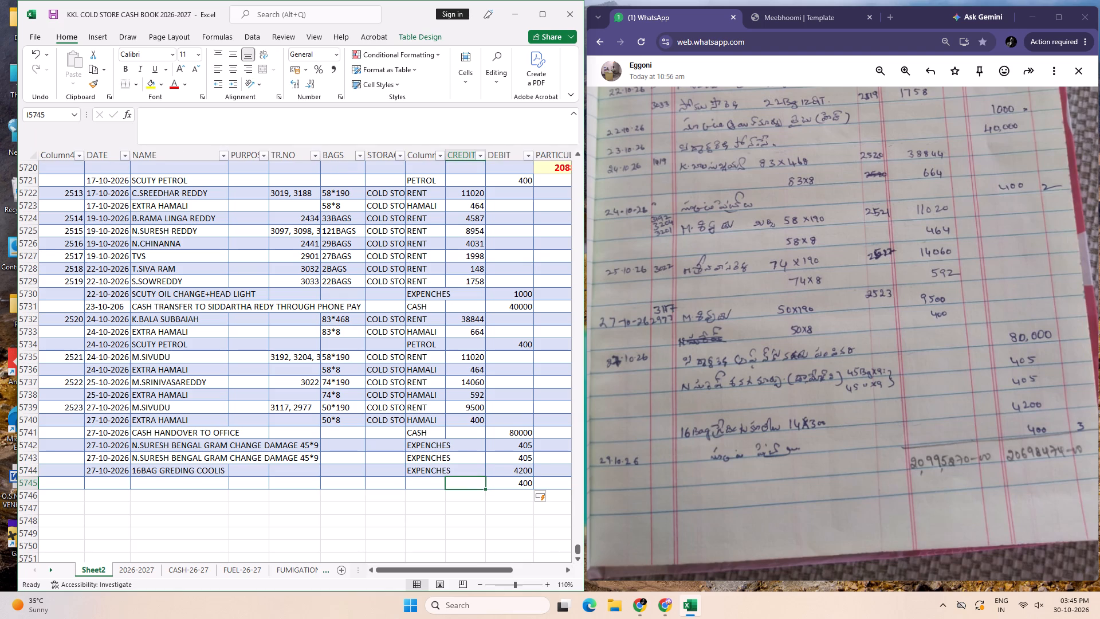
pyautogui.press('Left')
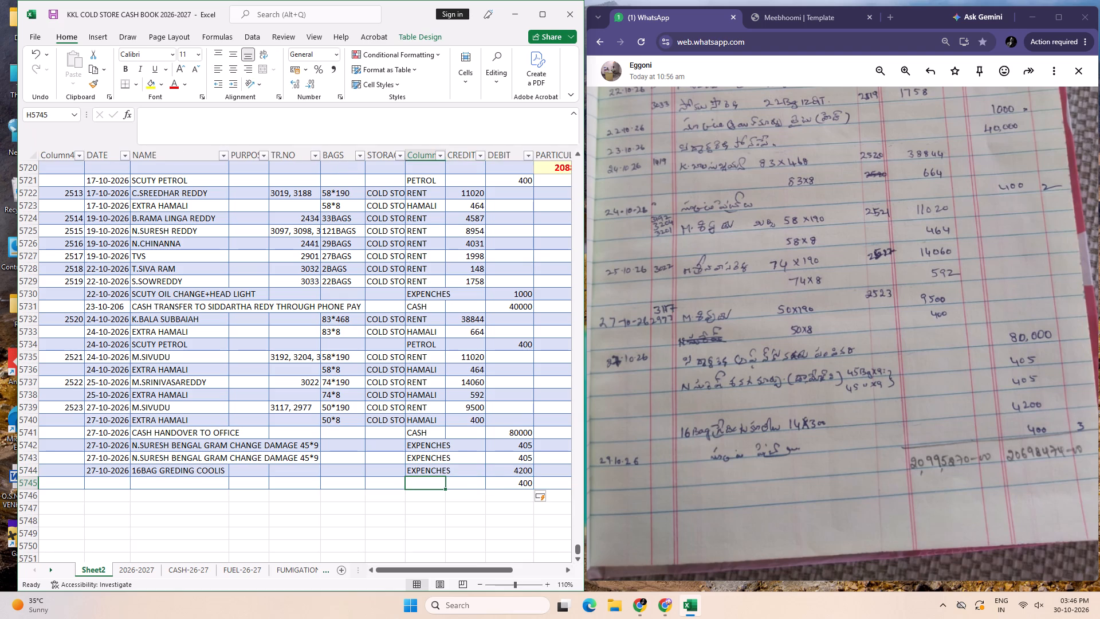
pyautogui.press('p')
pyautogui.press('Left')
pyautogui.press('Left')
pyautogui.press('Left')
pyautogui.press('Left')
pyautogui.press('Left')
pyautogui.press('Left')
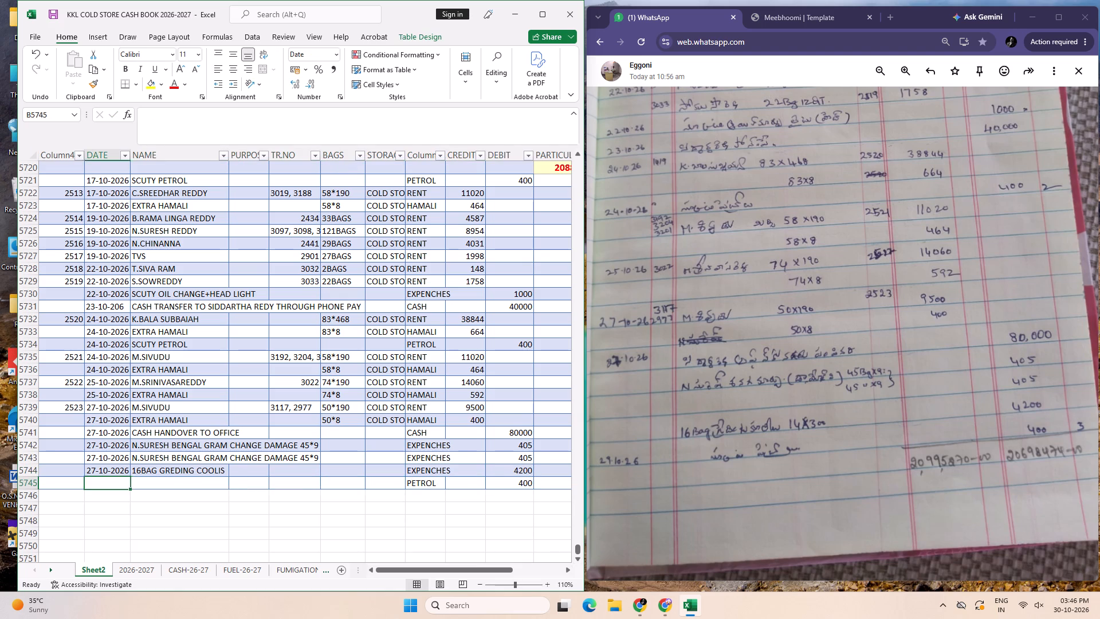
pyautogui.write('29+-10-26')
pyautogui.press('Left')
pyautogui.press('Left')
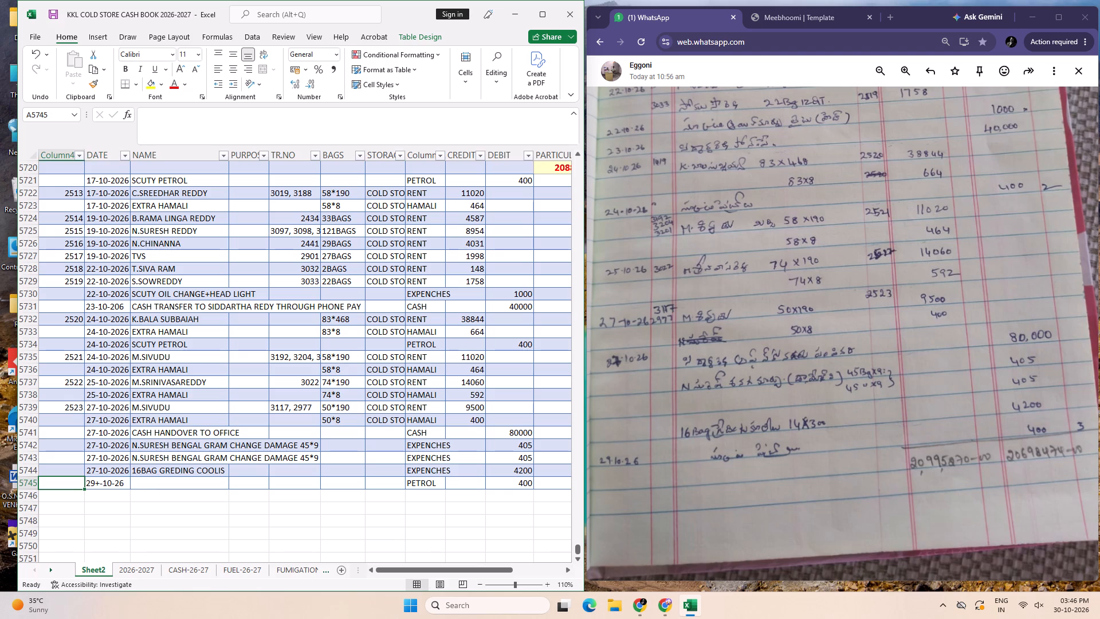
pyautogui.press('Tab')
pyautogui.write('29-10-26')
pyautogui.press('Tab')
pyautogui.write('SCUTY')
pyautogui.press('space')
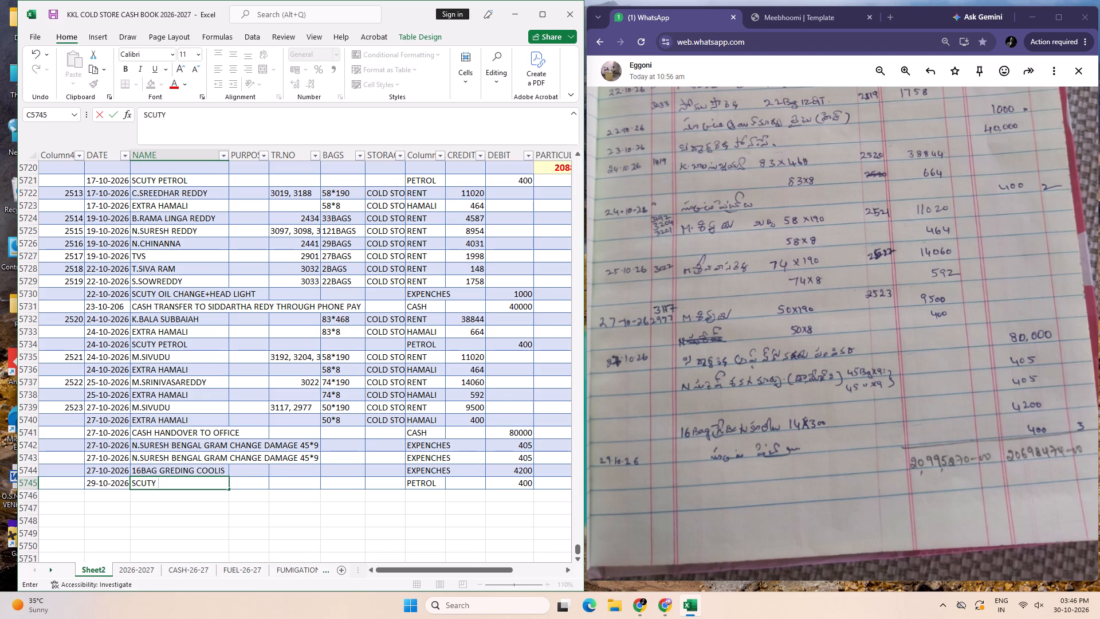
pyautogui.write('PETROL')
# Save the cash book workbook.
pyautogui.hotkey('ctrl', 's')
pyautogui.hotkey('ctrl', 's')
# Extend the table with a new row 5746 below the last SCUTY PETROL entry.
pyautogui.press('Right')
pyautogui.press('Tab')
pyautogui.press('Tab')
pyautogui.press('Tab')
pyautogui.press('Tab')
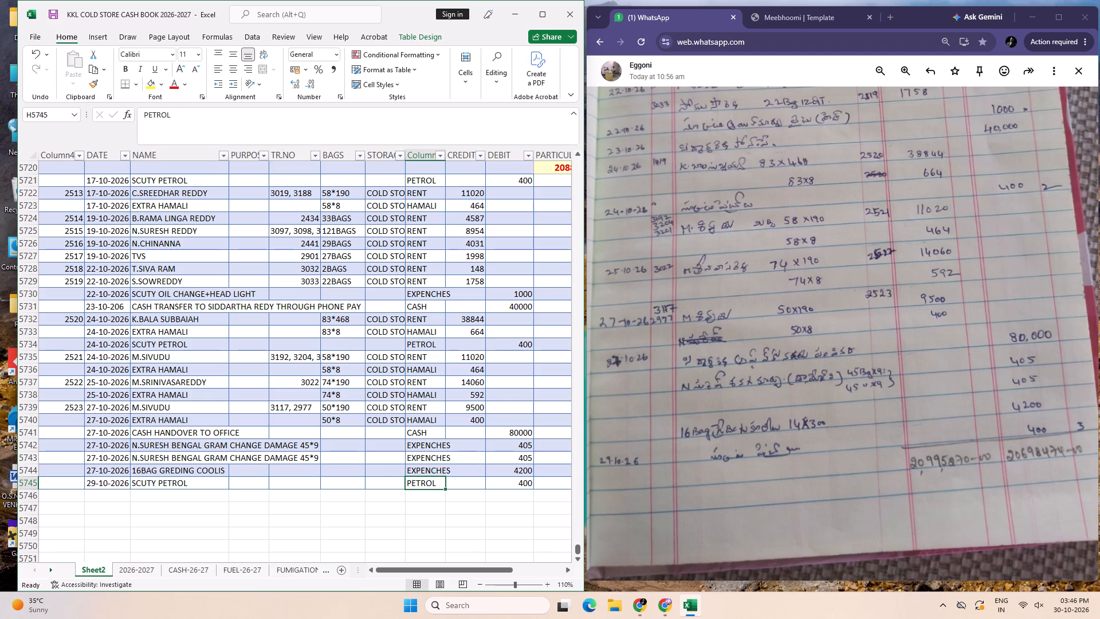
pyautogui.press('Tab')
pyautogui.press('Tab')
pyautogui.press('Tab')
pyautogui.press('Tab')
pyautogui.press('Tab')
pyautogui.press('Tab')
pyautogui.press('Tab')
pyautogui.press('Tab')
pyautogui.press('Tab')
pyautogui.press('Tab')
pyautogui.press('Tab')
pyautogui.press('Tab')
pyautogui.press('Tab')
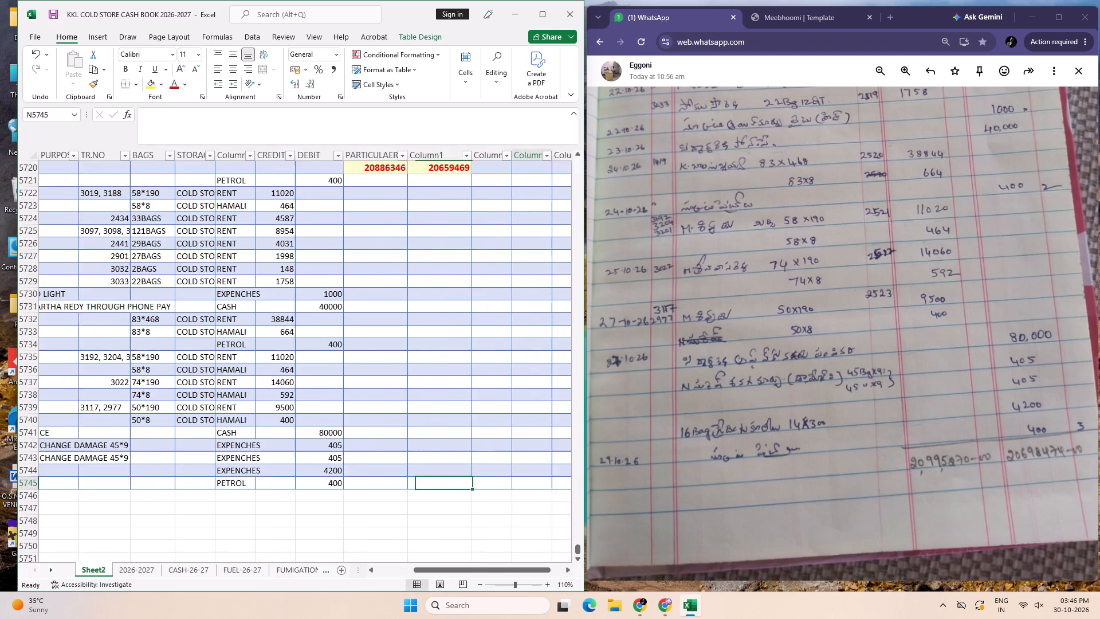
pyautogui.click(543, 496)
pyautogui.press('Tab')
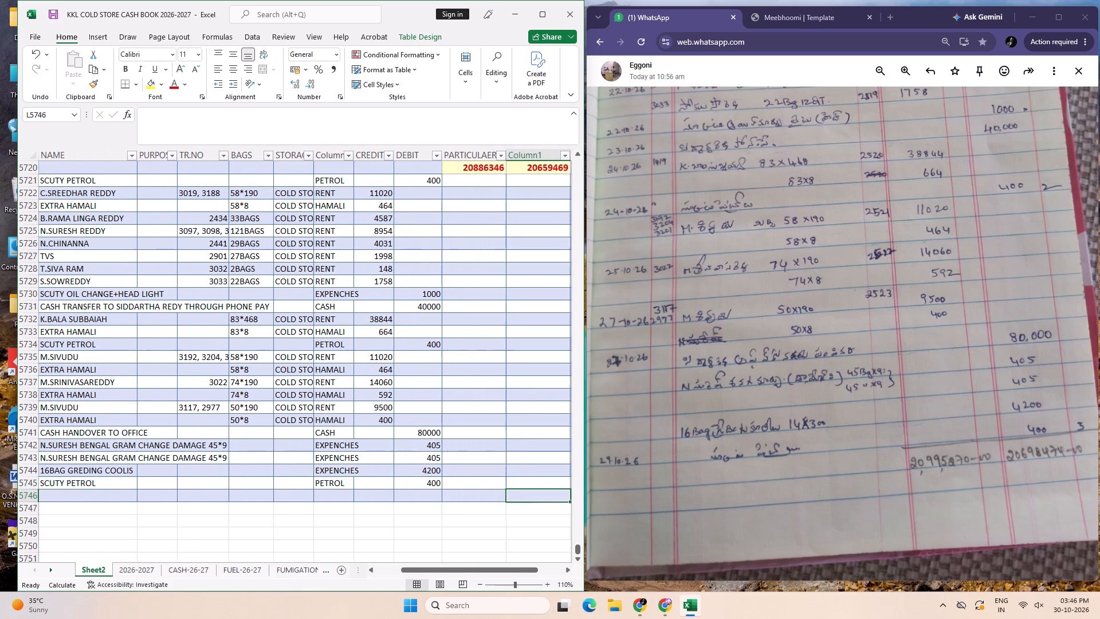
# Copy the two column totals from row 5720 into the PARTICULAER and Column1 cells of row 5746.
pyautogui.moveTo(475, 165); pyautogui.dragTo(533, 166)
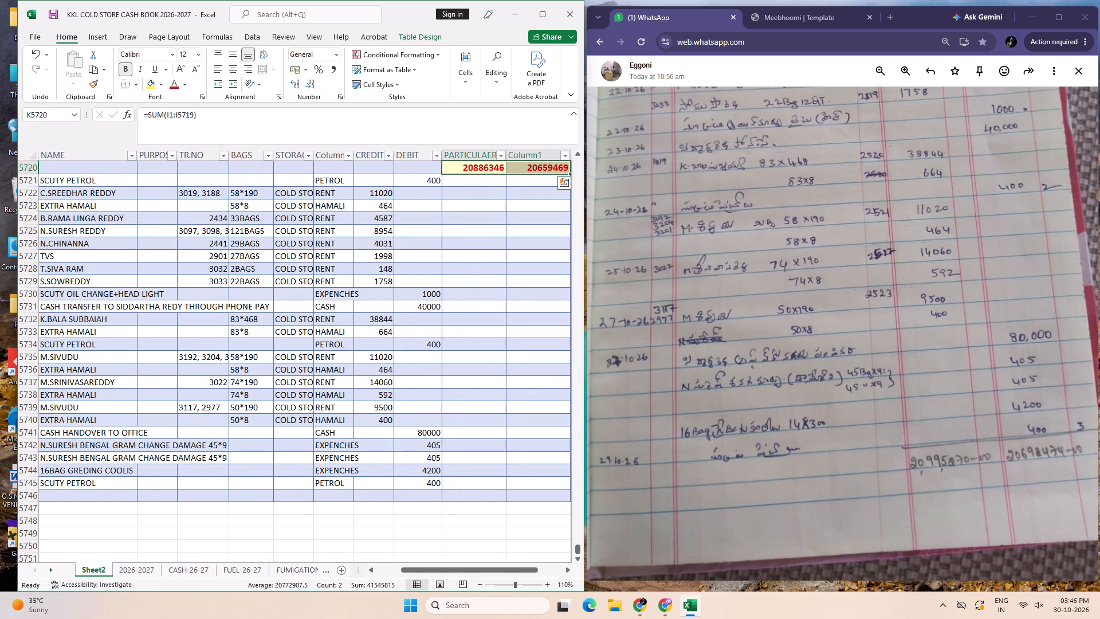
pyautogui.hotkey('ctrl', 'c')
pyautogui.click(467, 499)
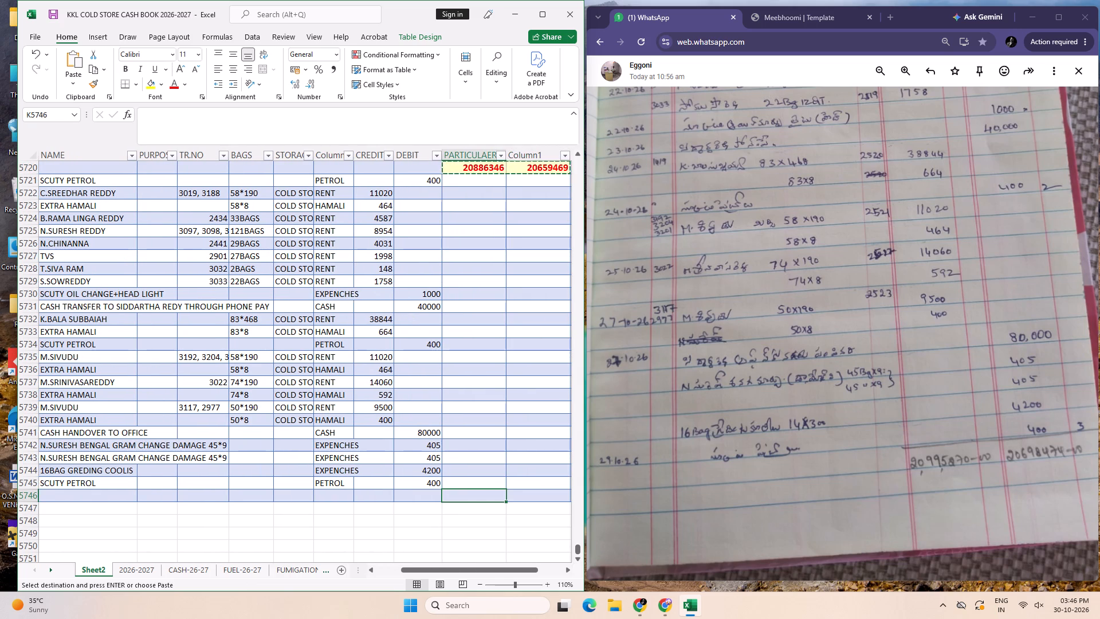
pyautogui.hotkey('ctrl', 'v')
# Change the credit total formula in K5746 to =SUM(I1:I5745).
pyautogui.click(463, 495)
pyautogui.doubleClick(460, 495)
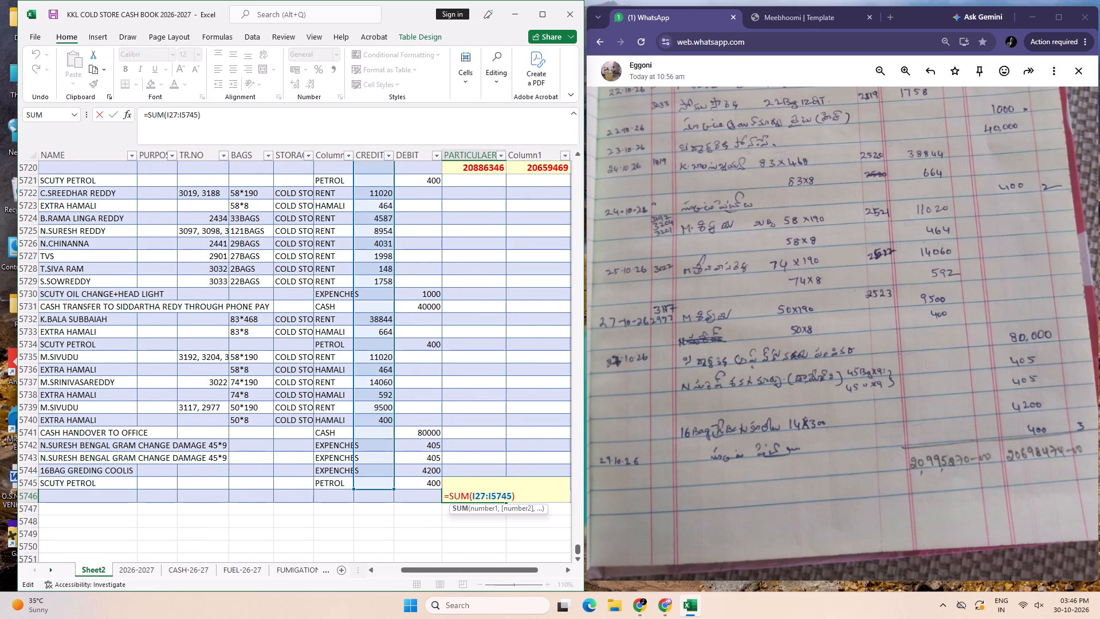
pyautogui.moveTo(476, 497); pyautogui.dragTo(485, 497)
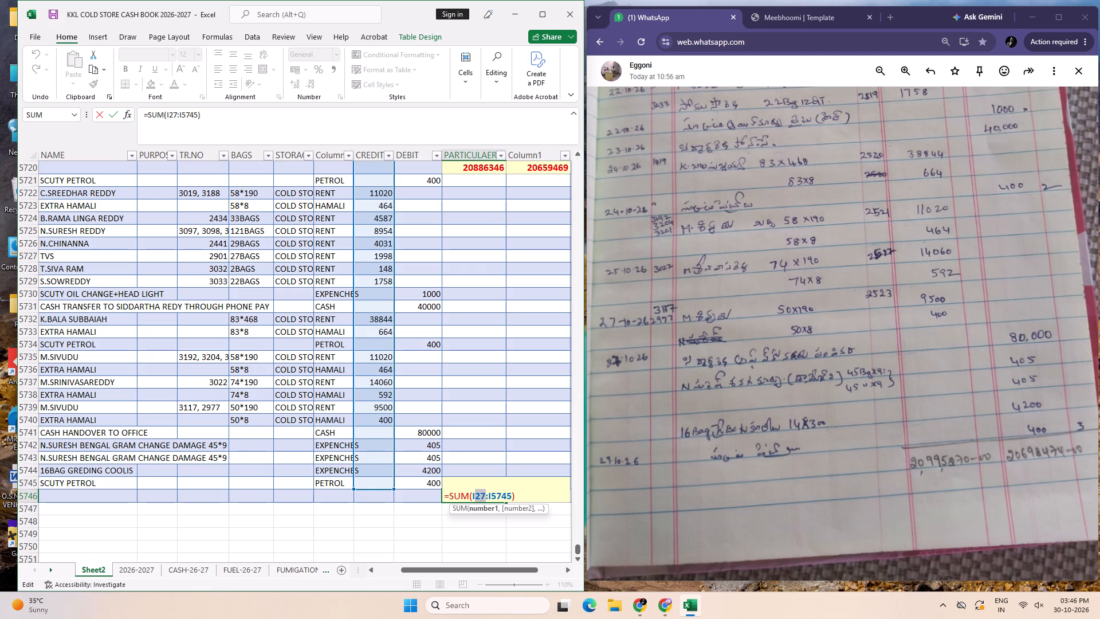
pyautogui.press('1')
pyautogui.press('Tab')
# Change the debit total formula in L5746 to =SUM(J1:J5745).
pyautogui.doubleClick(545, 495)
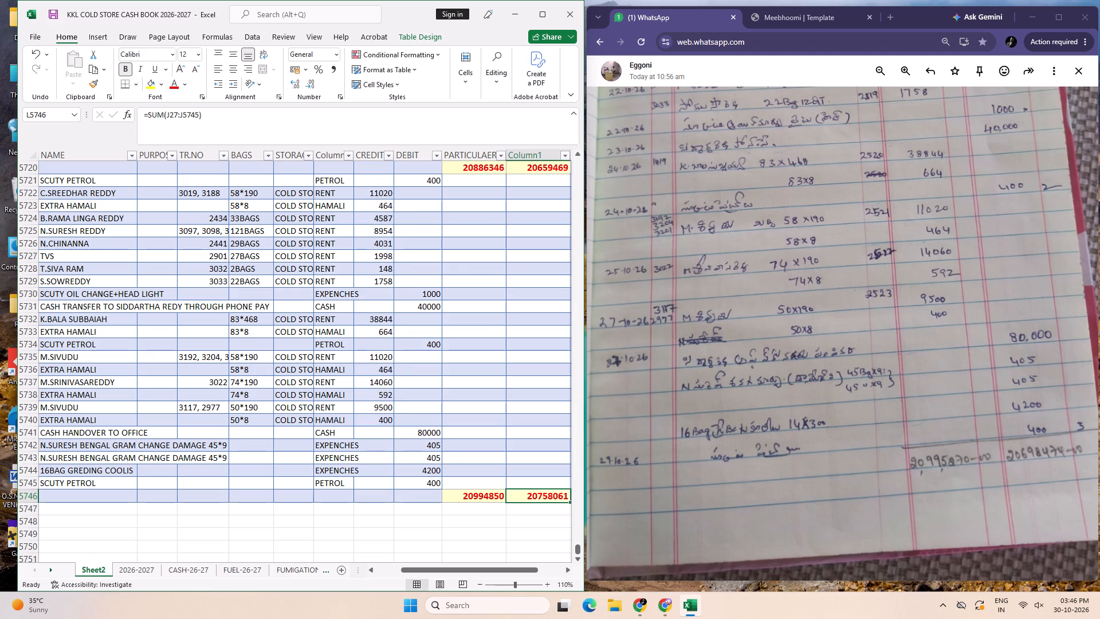
pyautogui.click(542, 499)
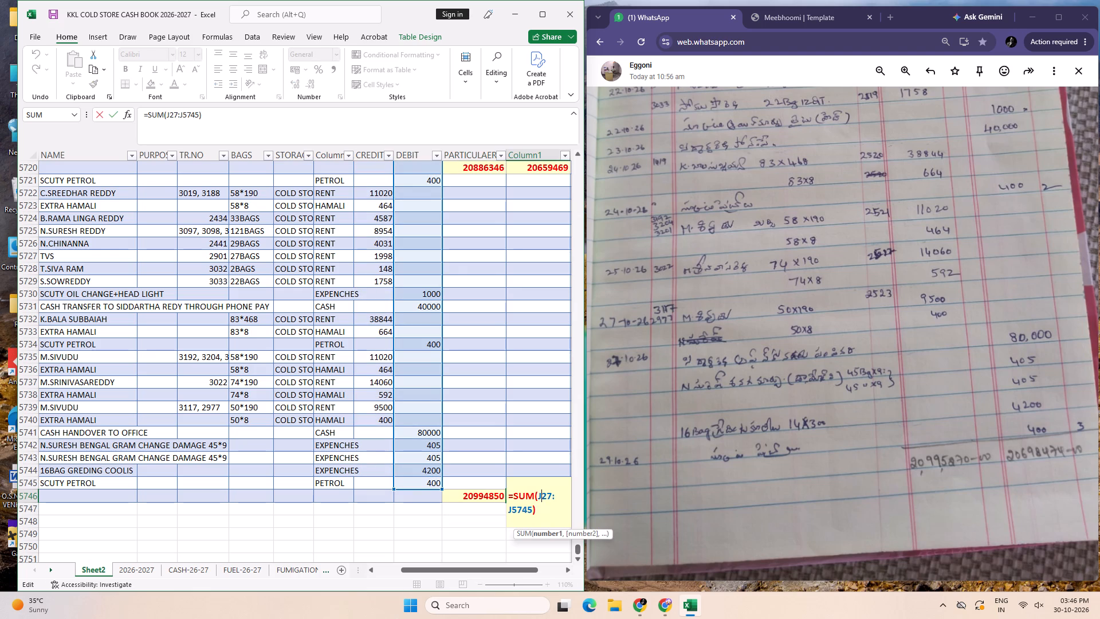
pyautogui.press('Delete')
pyautogui.press('Delete')
pyautogui.press('1')
pyautogui.press('Return')
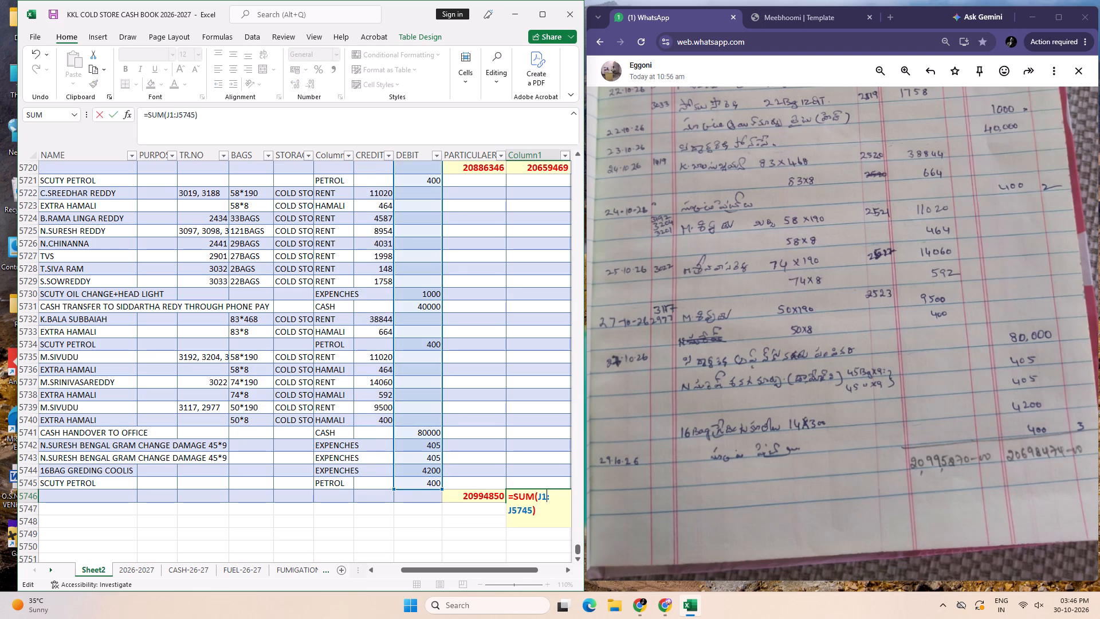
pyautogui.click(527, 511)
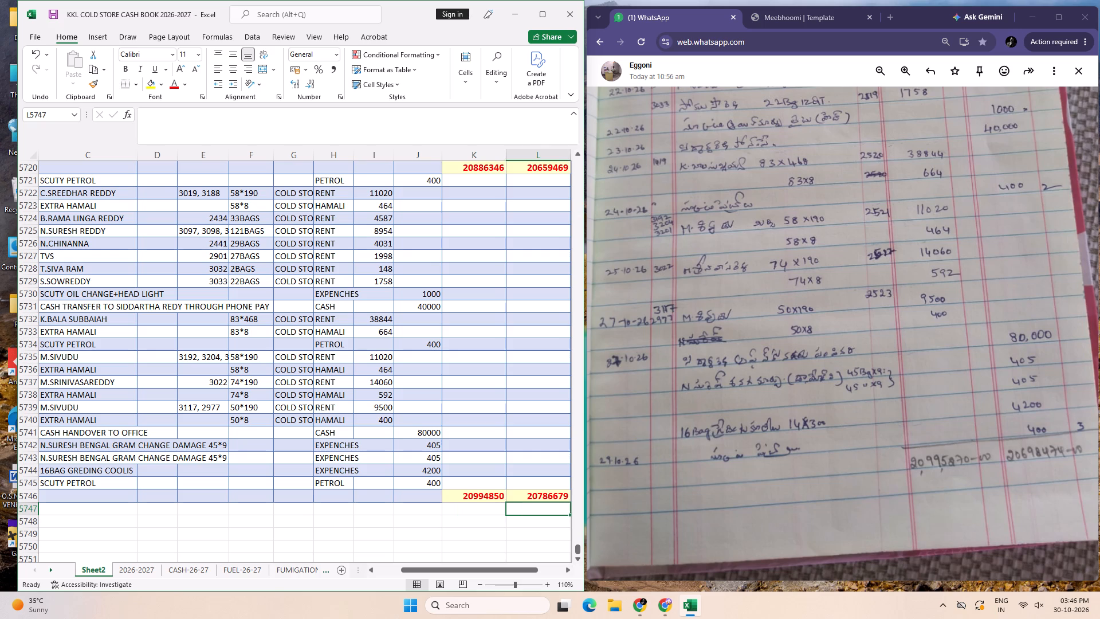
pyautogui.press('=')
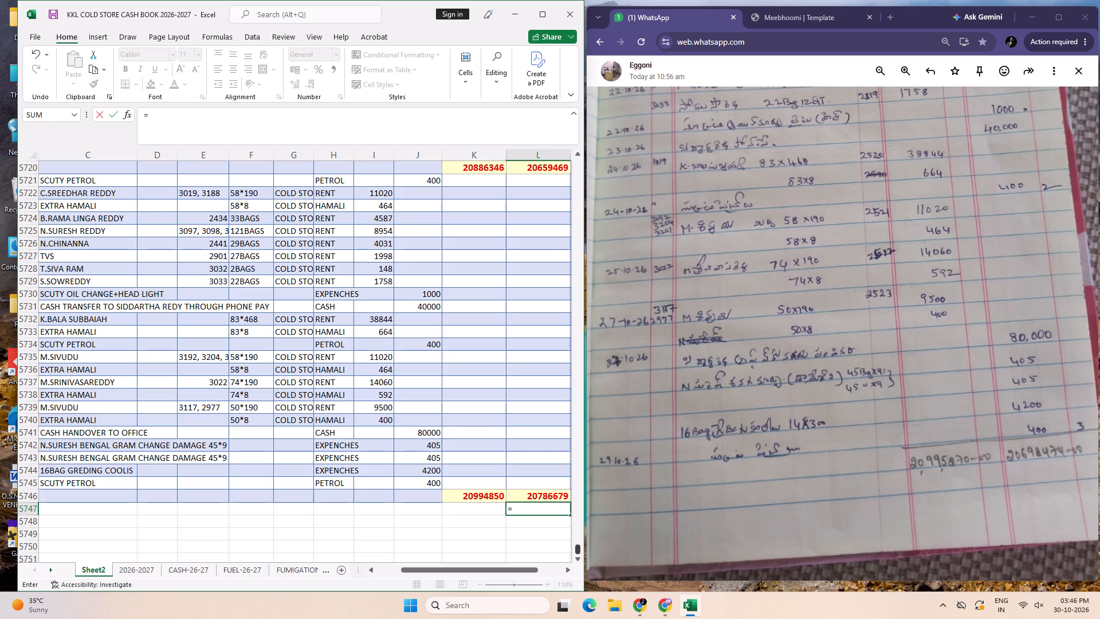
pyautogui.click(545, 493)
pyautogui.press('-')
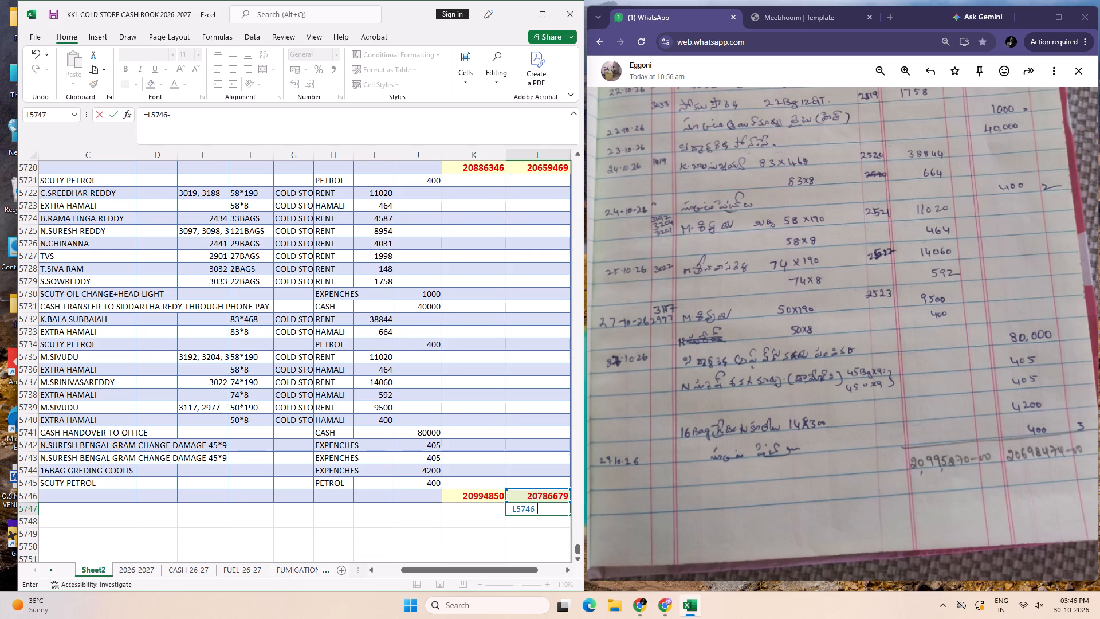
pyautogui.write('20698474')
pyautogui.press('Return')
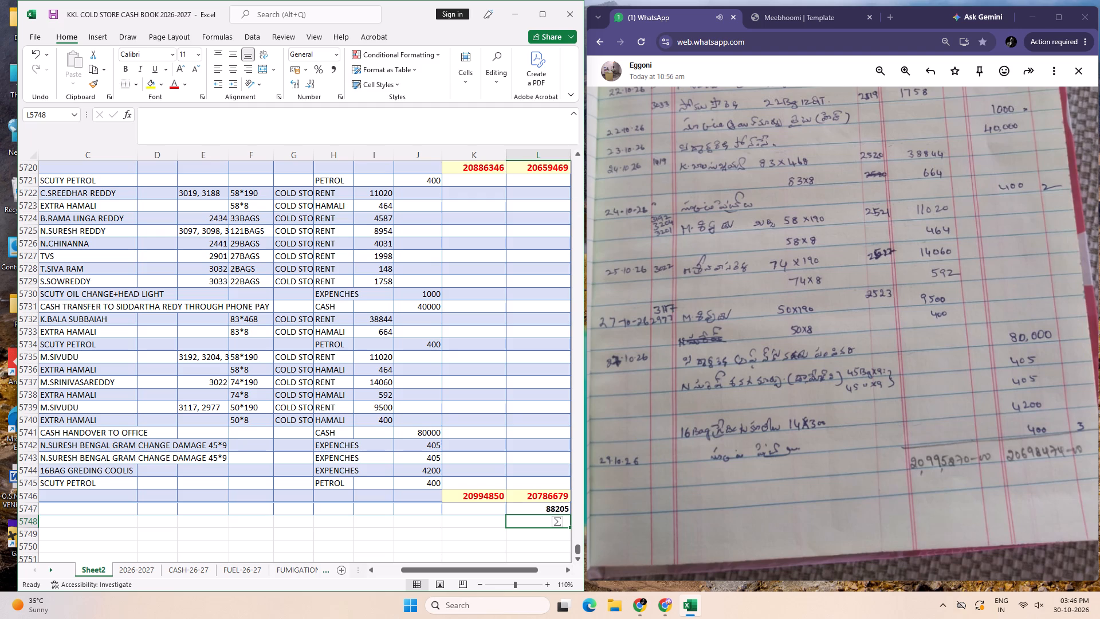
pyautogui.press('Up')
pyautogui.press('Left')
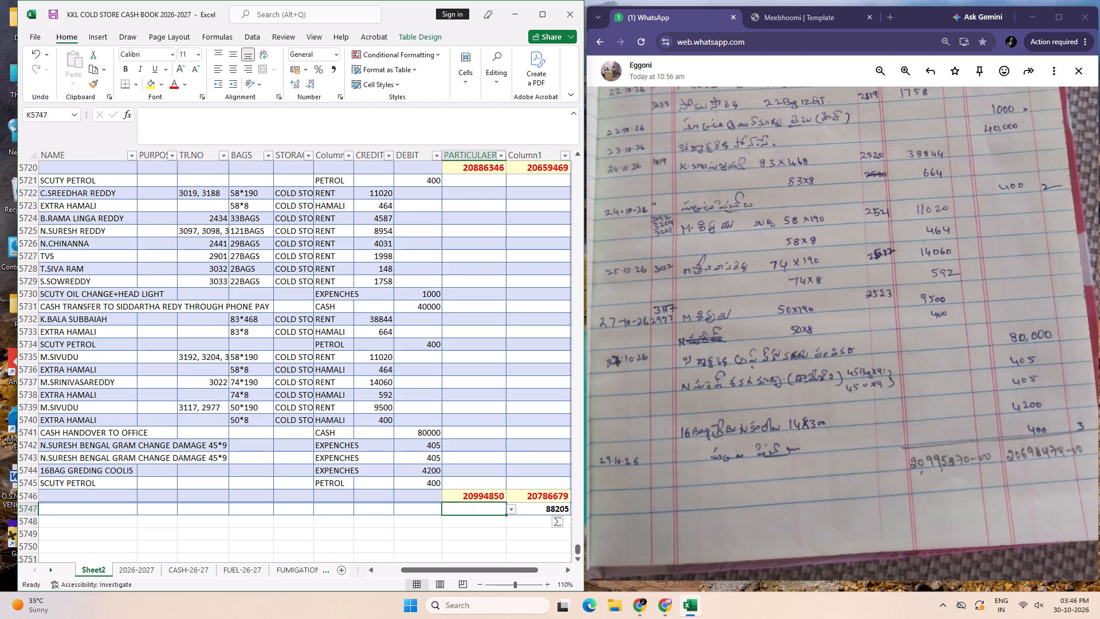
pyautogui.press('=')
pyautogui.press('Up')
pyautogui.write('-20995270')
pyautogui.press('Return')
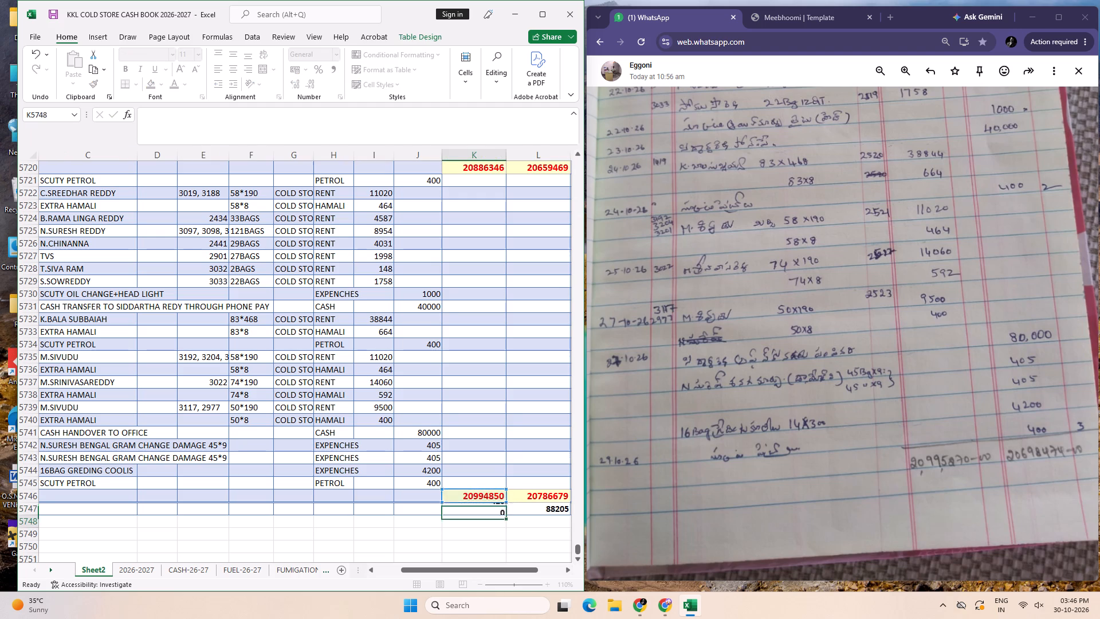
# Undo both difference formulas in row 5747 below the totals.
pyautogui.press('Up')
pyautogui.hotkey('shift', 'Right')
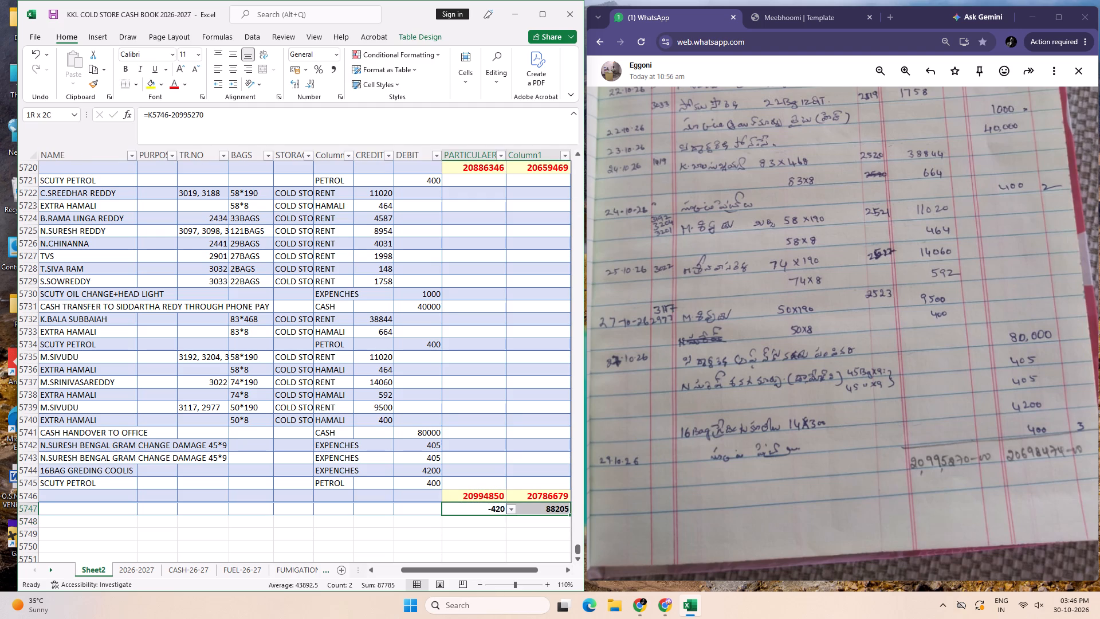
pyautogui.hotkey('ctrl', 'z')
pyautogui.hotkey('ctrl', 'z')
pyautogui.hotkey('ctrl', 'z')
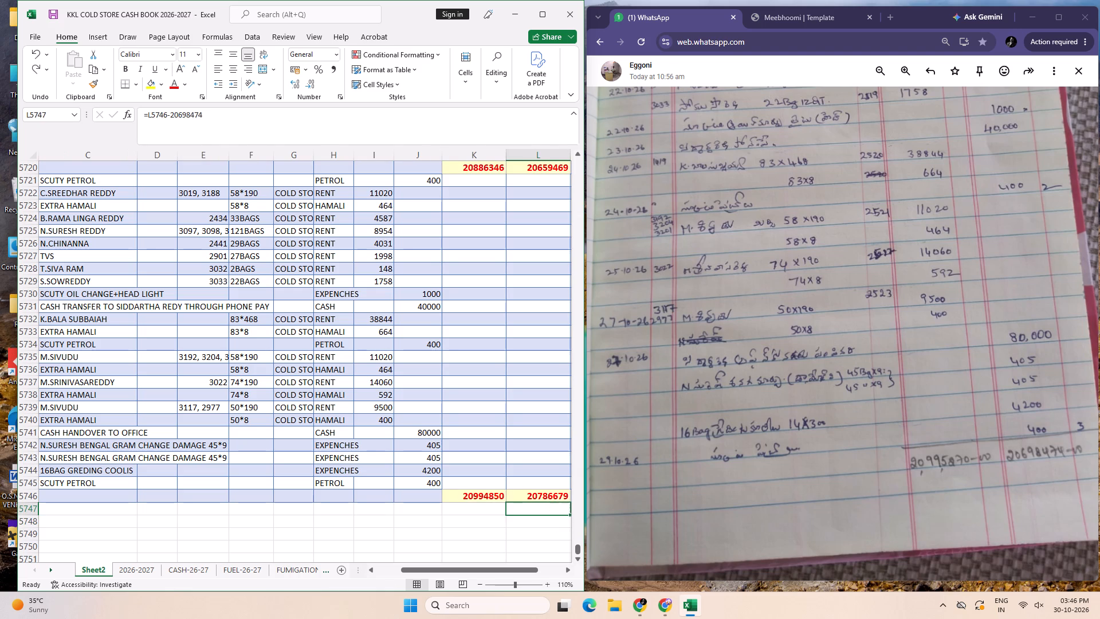
# Save the cash book workbook.
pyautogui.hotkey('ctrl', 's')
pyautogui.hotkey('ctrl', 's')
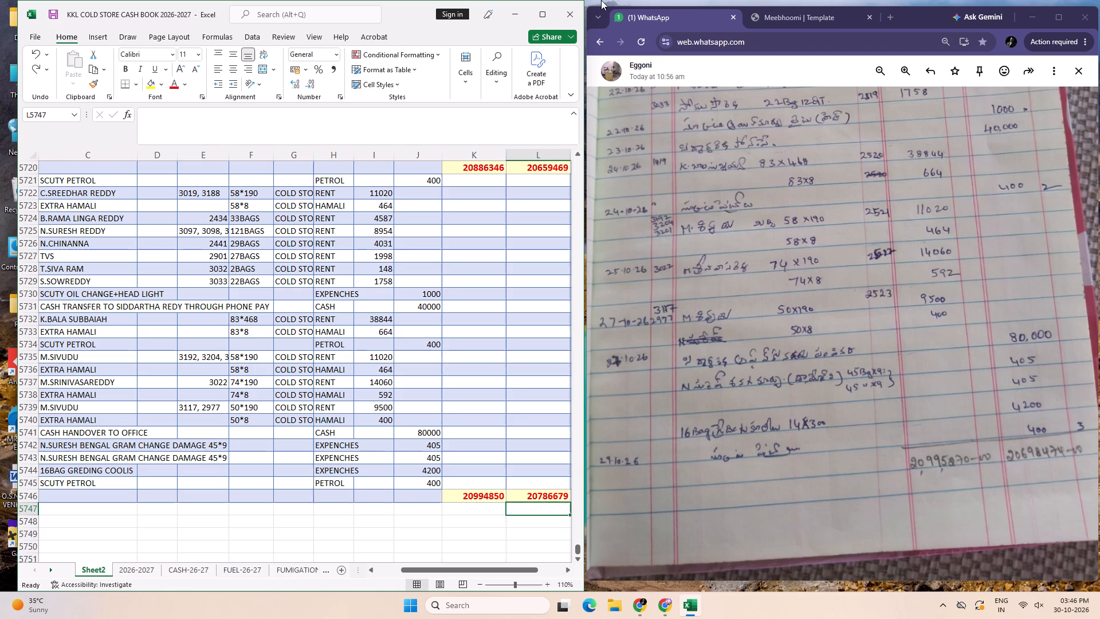